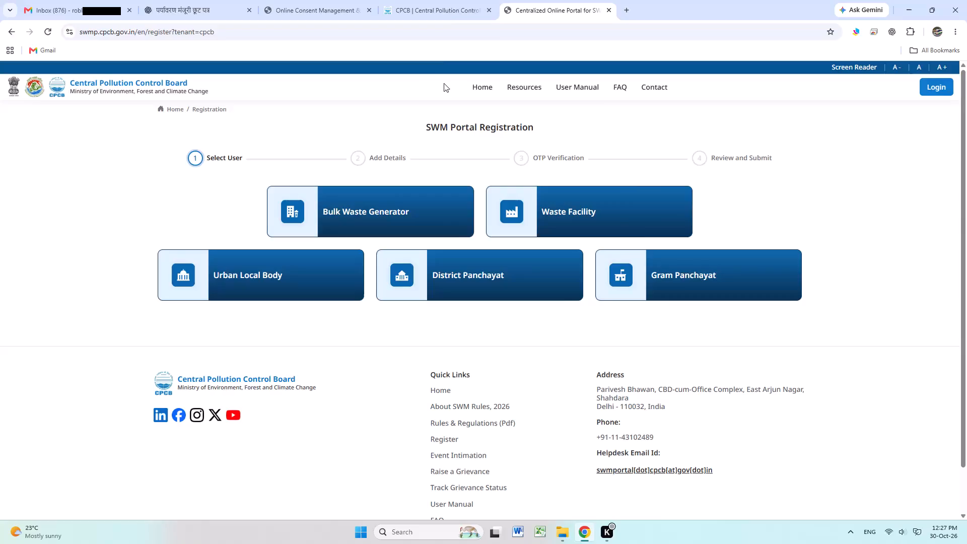
View the Air Pollution Complaint form on the Central Pollution Control Board website, then return to the site's homepage.
{"action": "left_click", "coordinate": [441, 0]}
{"action": "scroll", "coordinate": [431, 400], "scroll_direction": "down", "scroll_amount": 2}
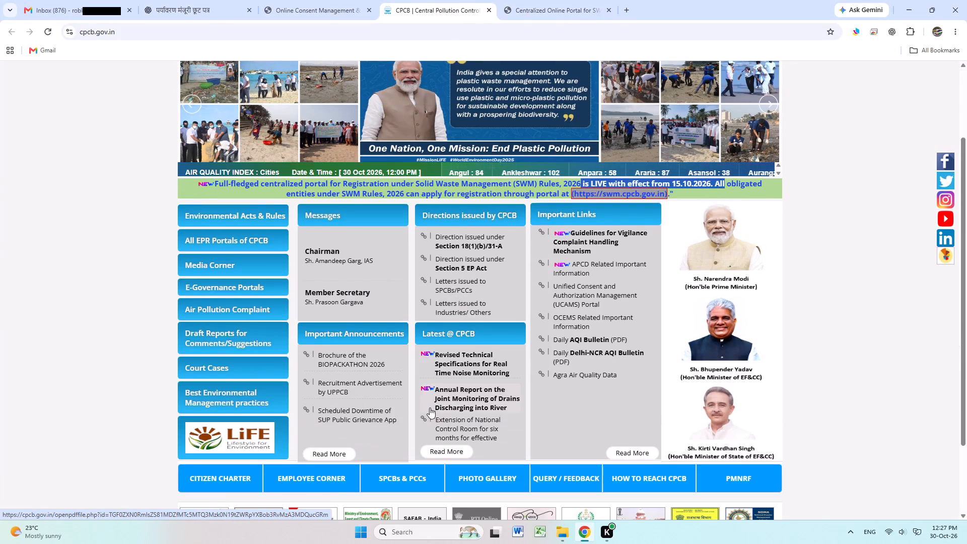
{"action": "left_click", "coordinate": [244, 313]}
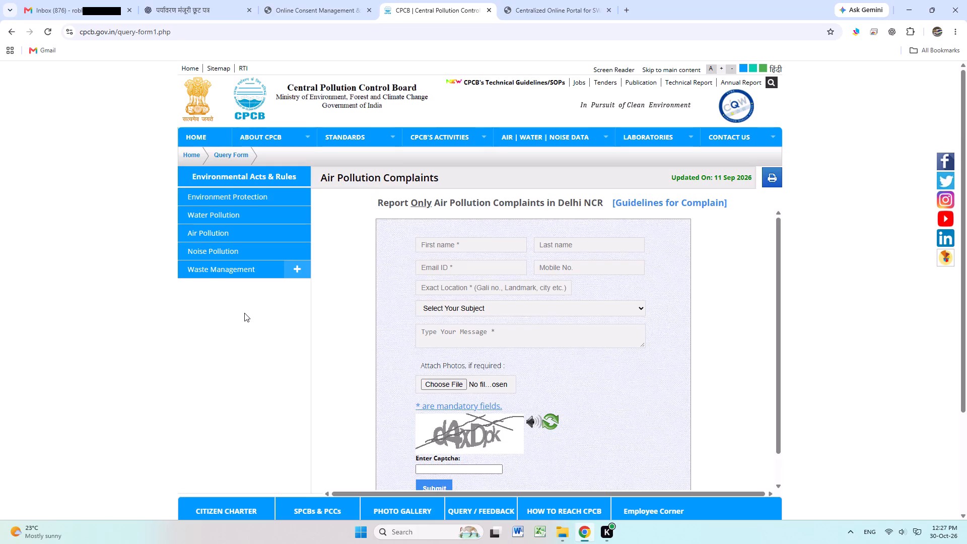
{"action": "scroll", "coordinate": [247, 325], "scroll_direction": "down", "scroll_amount": 3}
{"action": "scroll", "coordinate": [248, 334], "scroll_direction": "up", "scroll_amount": 7}
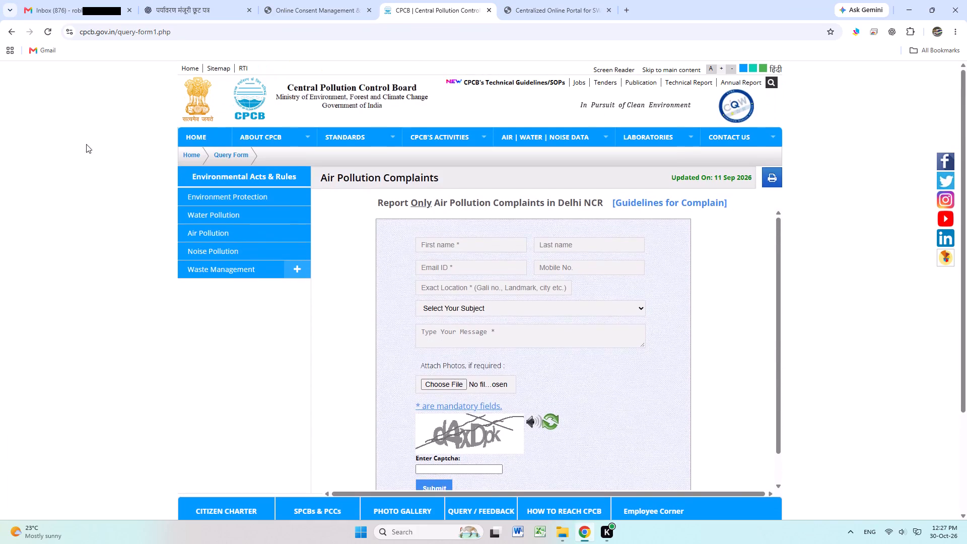
{"action": "left_click", "coordinate": [7, 30]}
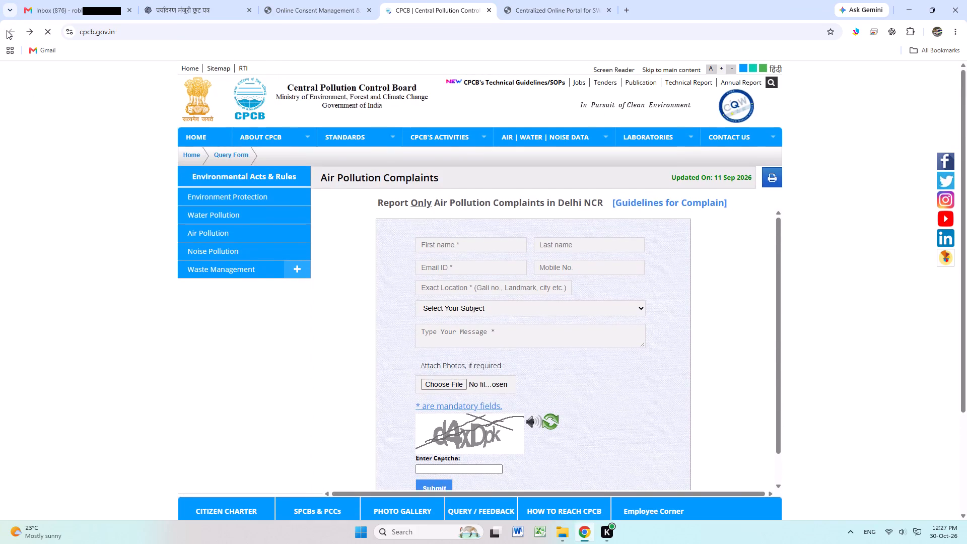
{"action": "left_click", "coordinate": [7, 30]}
Look over the Himachal Pradesh Online Consent Management & Monitoring System homepage down to the Fee Calculator.
{"action": "left_click", "coordinate": [293, 0]}
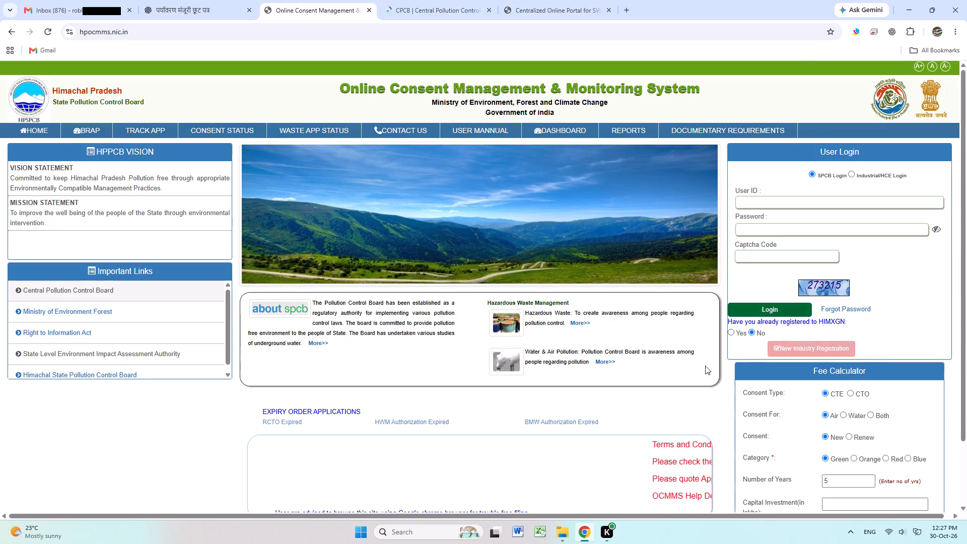
{"action": "scroll", "coordinate": [670, 404], "scroll_direction": "down", "scroll_amount": 12}
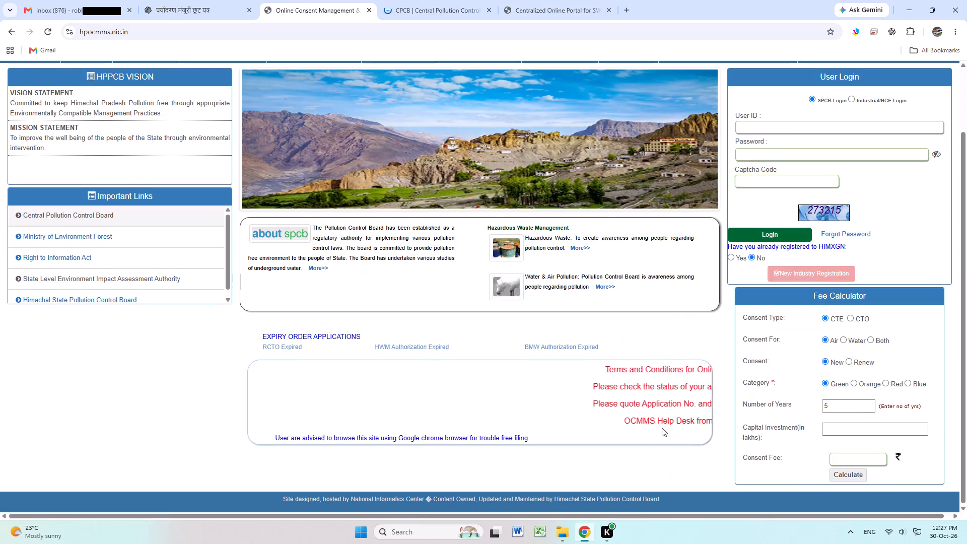
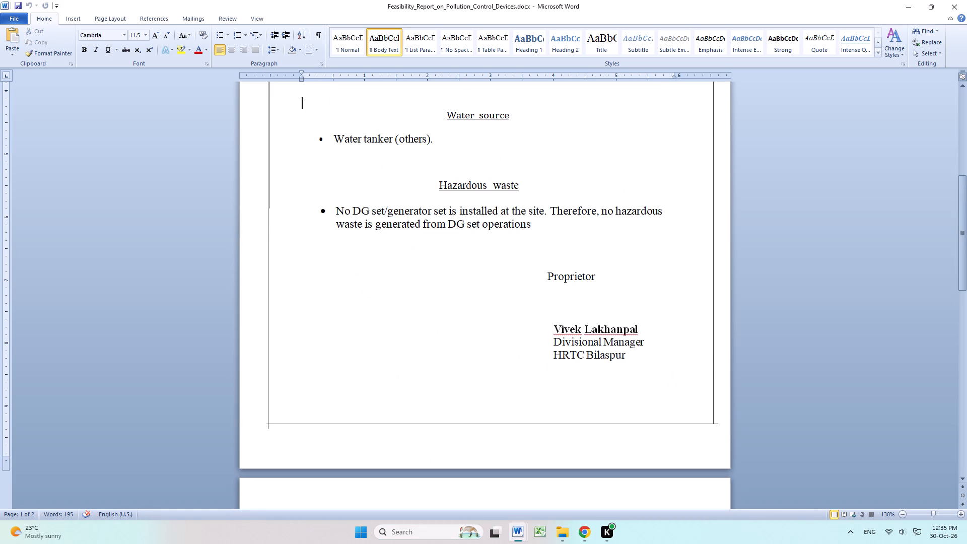
{"action": "left_click_drag", "start_coordinate": [656, 345], "coordinate": [265, 0]}
{"action": "scroll", "coordinate": [558, 418], "scroll_direction": "down", "scroll_amount": 4}
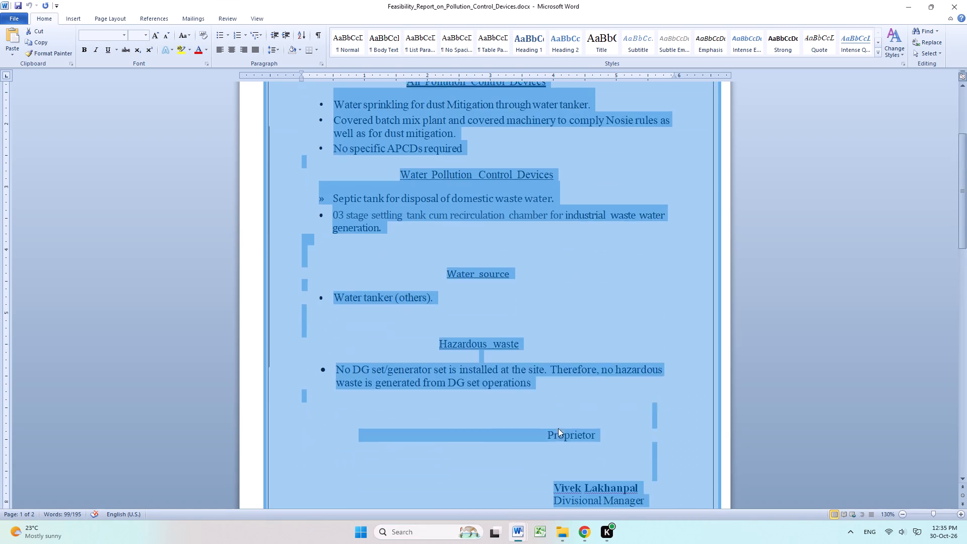
{"action": "scroll", "coordinate": [558, 428], "scroll_direction": "down", "scroll_amount": 14}
{"action": "left_click", "coordinate": [566, 419]}
{"action": "scroll", "coordinate": [570, 422], "scroll_direction": "down", "scroll_amount": 15}
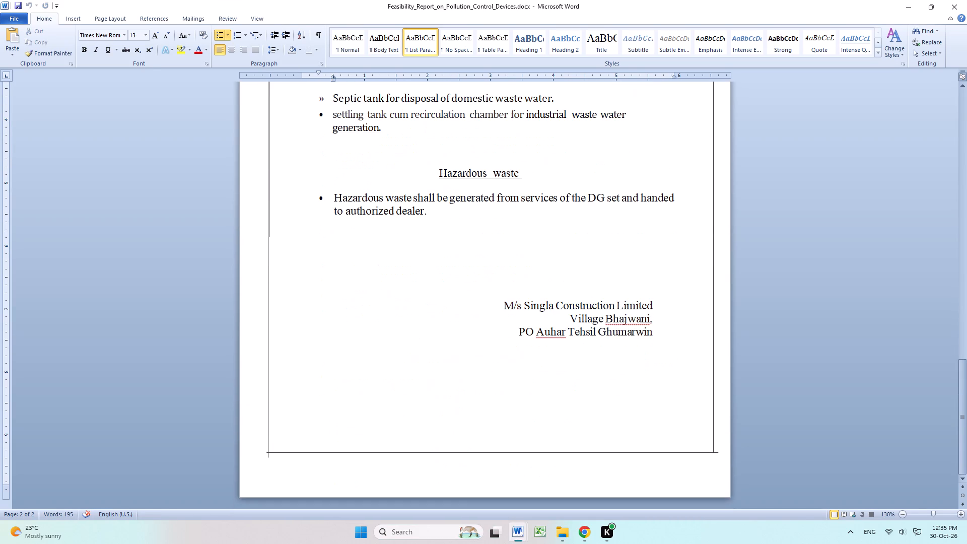
{"action": "left_click_drag", "start_coordinate": [715, 325], "coordinate": [698, 315]}
{"action": "left_click_drag", "start_coordinate": [673, 339], "coordinate": [363, 76]}
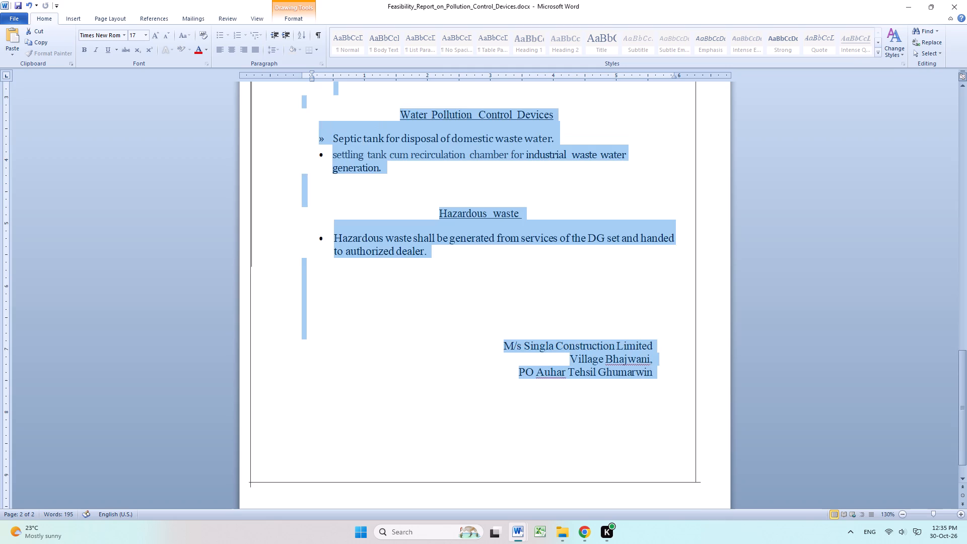
{"action": "left_click_drag", "start_coordinate": [363, 76], "coordinate": [334, 188]}
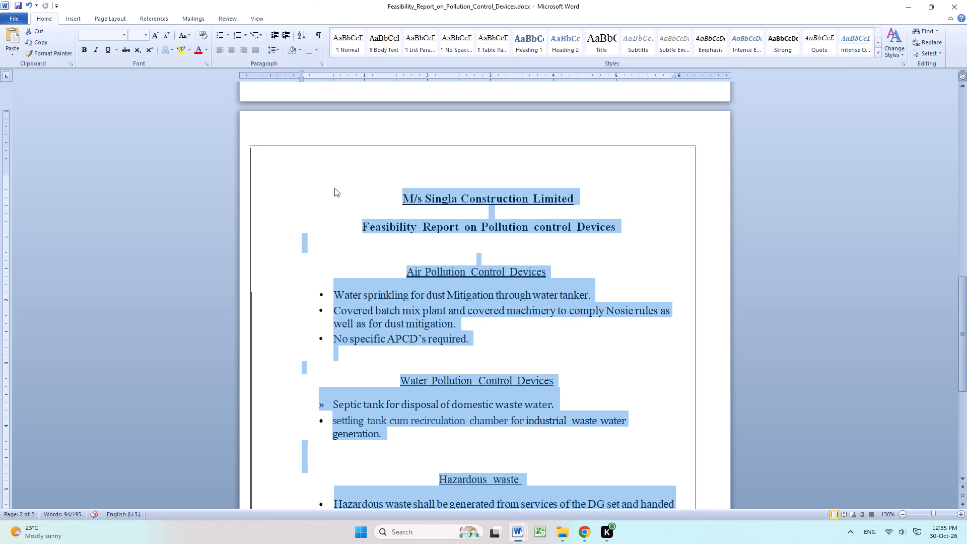
{"action": "key", "text": "ctrl+v"}
Delete the pasted report title's wording after "FEASIBILITY REPORT ON".
{"action": "scroll", "coordinate": [598, 418], "scroll_direction": "up", "scroll_amount": 20}
{"action": "scroll", "coordinate": [598, 418], "scroll_direction": "up", "scroll_amount": 1}
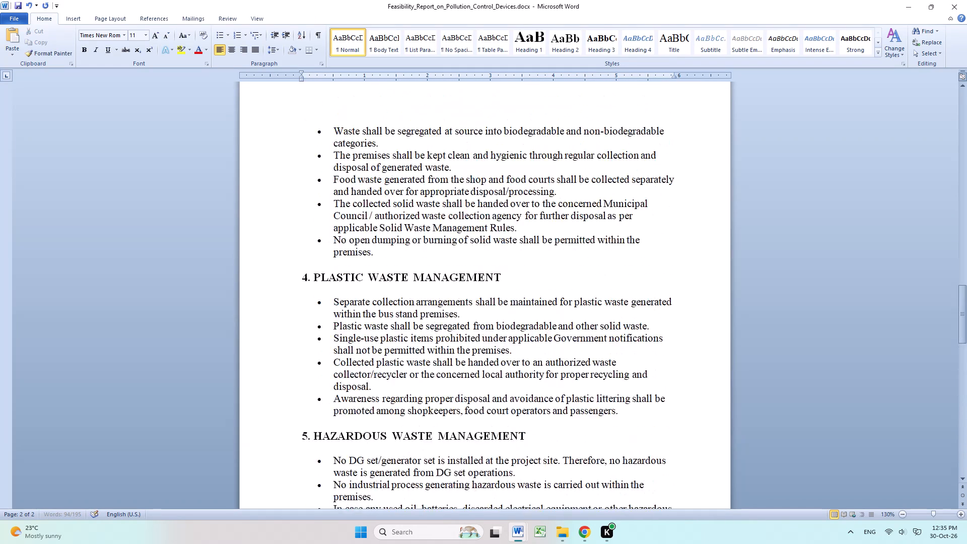
{"action": "scroll", "coordinate": [586, 437], "scroll_direction": "up", "scroll_amount": 20}
{"action": "scroll", "coordinate": [586, 437], "scroll_direction": "up", "scroll_amount": 7}
{"action": "scroll", "coordinate": [583, 451], "scroll_direction": "down", "scroll_amount": 6}
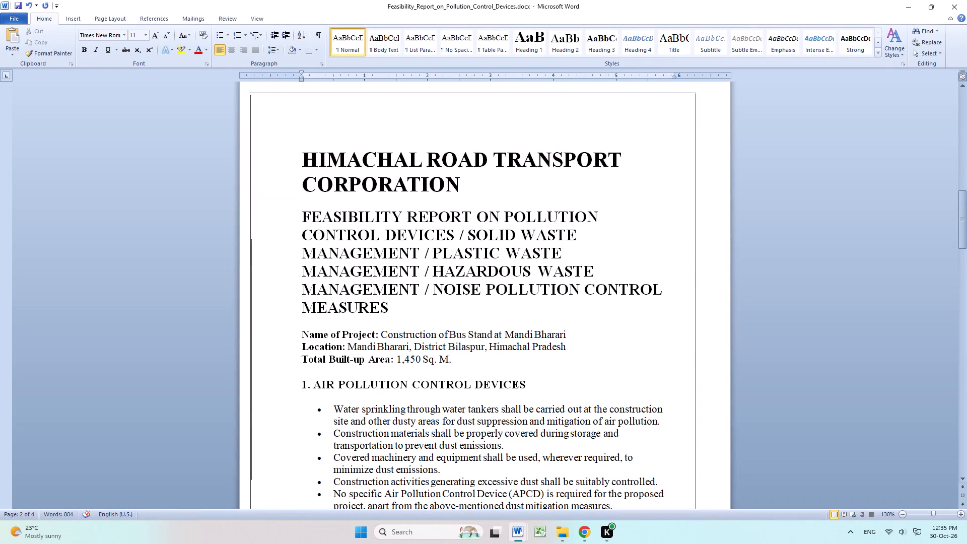
{"action": "left_click_drag", "start_coordinate": [396, 308], "coordinate": [328, 259]}
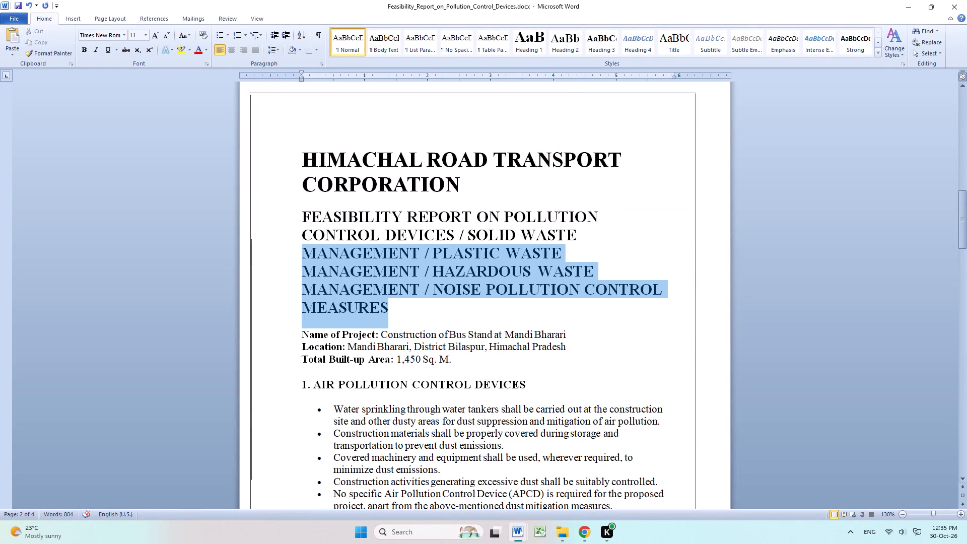
{"action": "left_click_drag", "start_coordinate": [328, 259], "coordinate": [318, 236]}
{"action": "key", "text": "BackSpace"}
{"action": "key", "text": "BackSpace"}
{"action": "key", "text": "BackSpace"}
{"action": "key", "text": "BackSpace"}
{"action": "key", "text": "BackSpace"}
{"action": "key", "text": "BackSpace"}
{"action": "key", "text": "BackSpace"}
{"action": "key", "text": "BackSpace"}
{"action": "key", "text": "BackSpace"}
{"action": "key", "text": "BackSpace"}
{"action": "key", "text": "BackSpace"}
{"action": "key", "text": "BackSpace"}
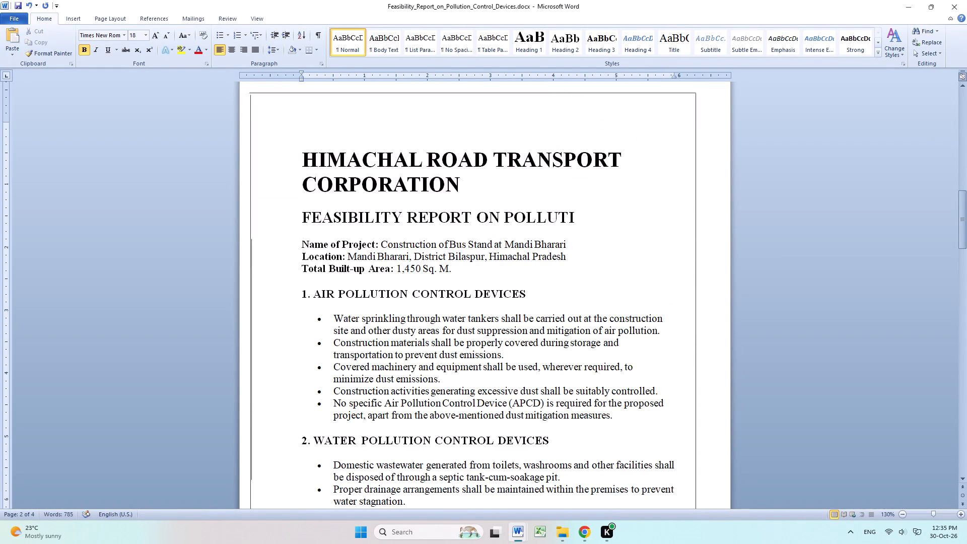
Delete the "HIMACHAL ROAD TRANSPORT CORPORATION" heading above the pasted report's title.
{"action": "left_click_drag", "start_coordinate": [476, 188], "coordinate": [278, 123]}
{"action": "key", "text": "BackSpace"}
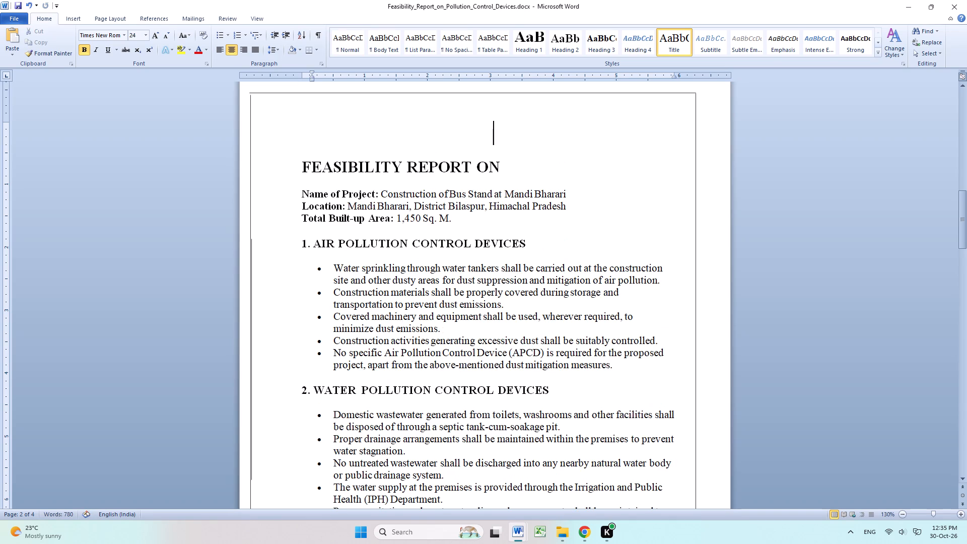
Remove the word "ON" so that the pasted report's title reads "FEASIBILITY REPORT".
{"action": "left_click_drag", "start_coordinate": [502, 166], "coordinate": [483, 164]}
{"action": "left_click", "coordinate": [524, 176]}
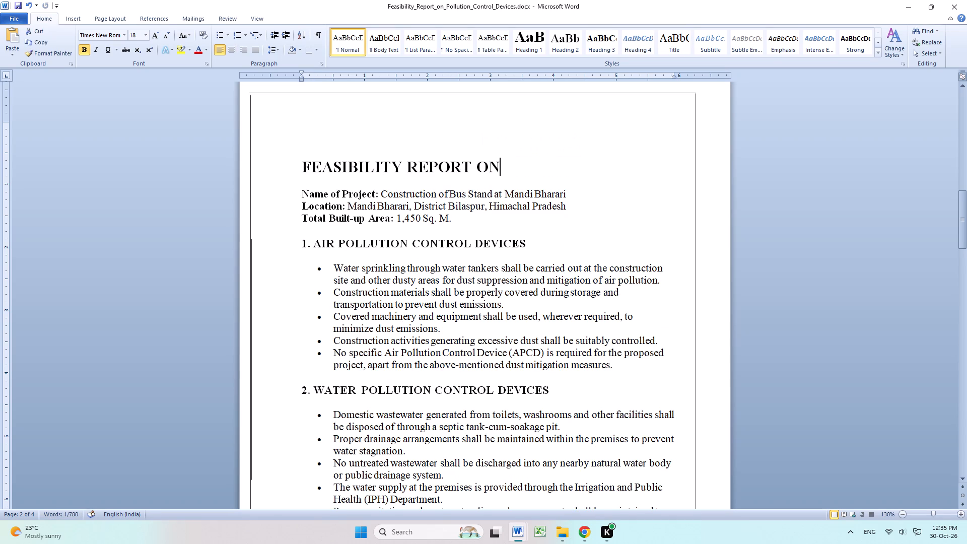
{"action": "left_click_drag", "start_coordinate": [522, 172], "coordinate": [477, 168]}
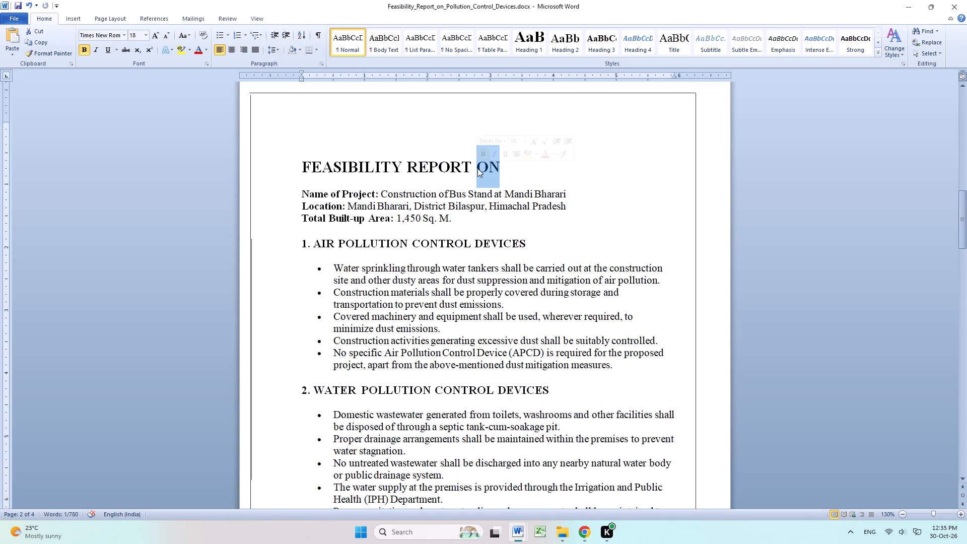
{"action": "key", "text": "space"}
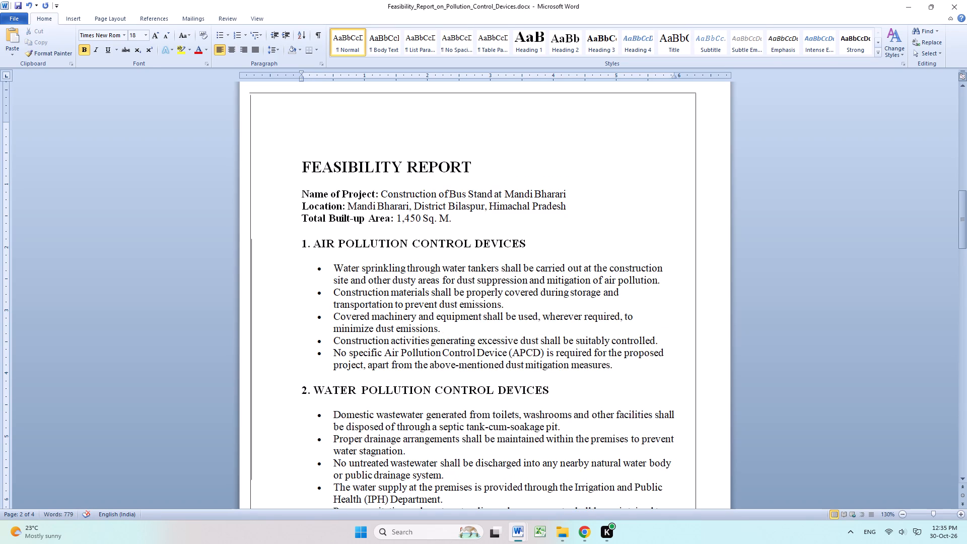
Add "HRTC BILASPUR" after "FEASIBILITY REPORT" in the pasted report's title.
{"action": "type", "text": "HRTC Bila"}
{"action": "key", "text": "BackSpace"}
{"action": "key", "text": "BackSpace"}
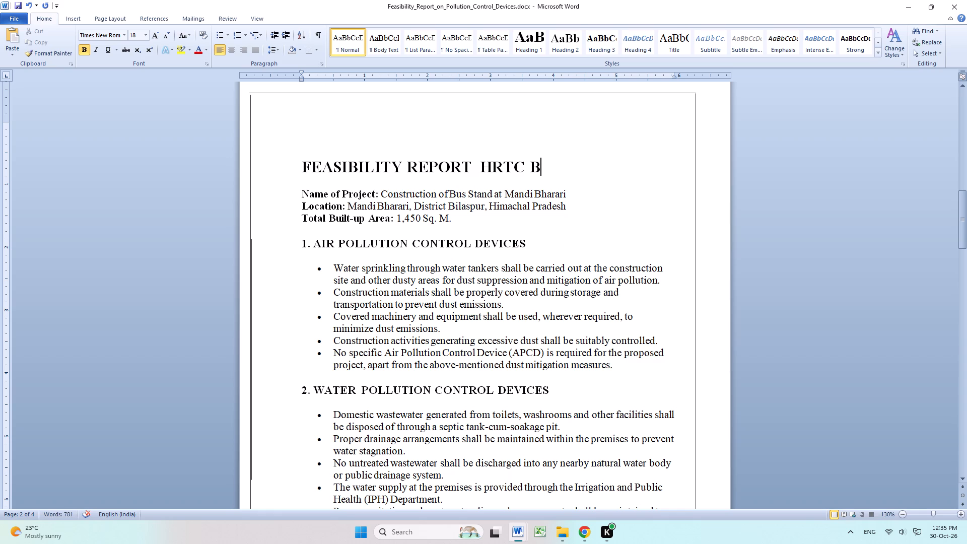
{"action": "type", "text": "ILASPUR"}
Remove the empty line above the pasted report's title so the title moves up into the centred title paragraph.
{"action": "scroll", "coordinate": [518, 160], "scroll_direction": "up", "scroll_amount": 2}
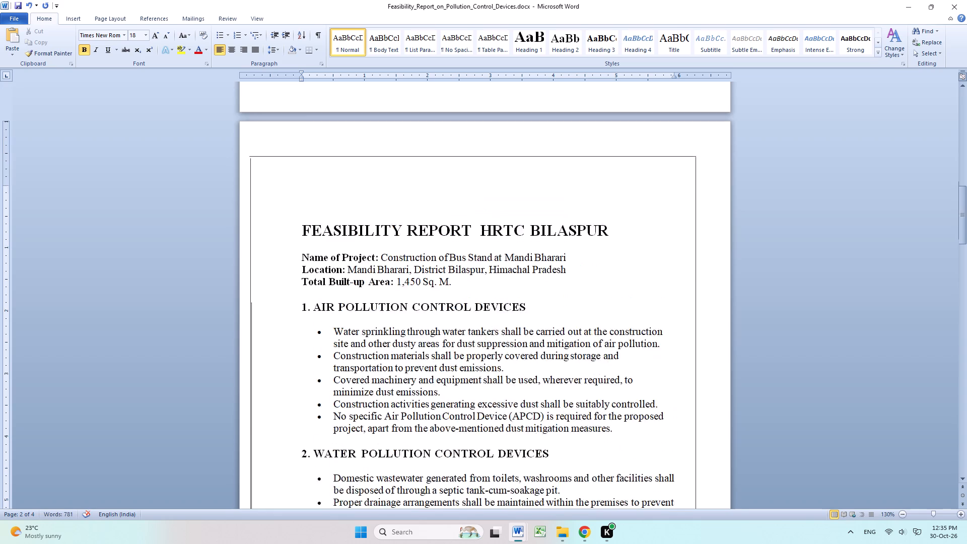
{"action": "scroll", "coordinate": [517, 163], "scroll_direction": "up", "scroll_amount": 4}
{"action": "left_click", "coordinate": [315, 300]}
{"action": "key", "text": "Delete"}
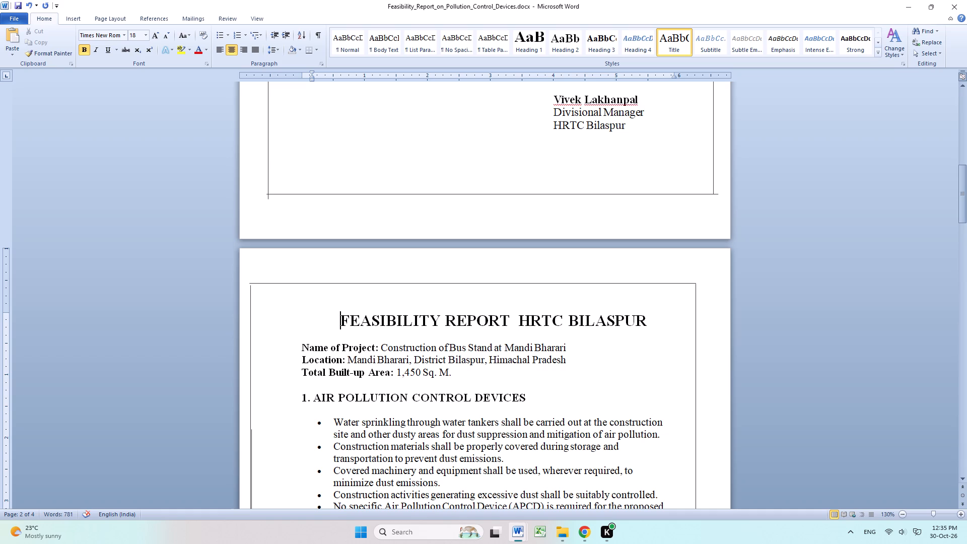
Underline the title "FEASIBILITY REPORT HRTC BILASPUR", keeping it bold.
{"action": "left_click_drag", "start_coordinate": [656, 319], "coordinate": [334, 301]}
{"action": "left_click", "coordinate": [555, 395]}
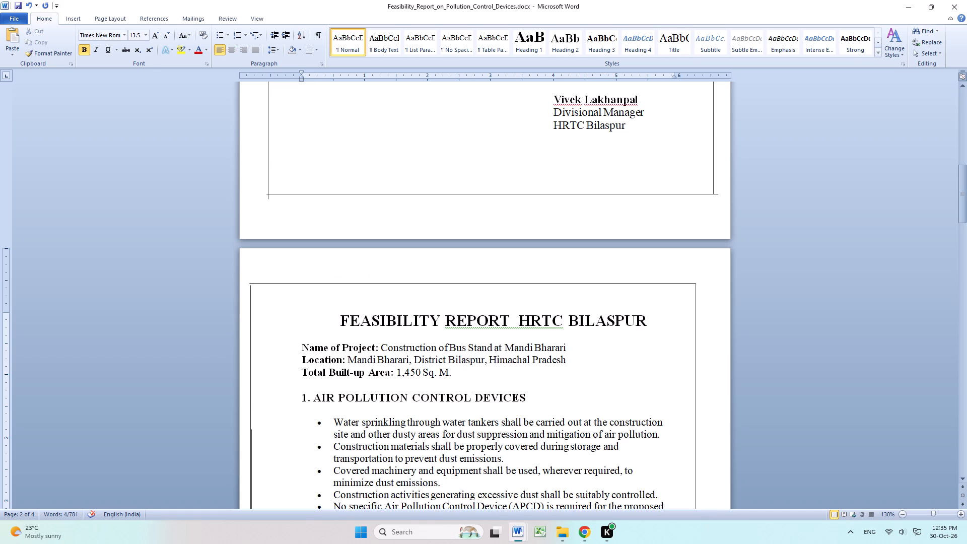
{"action": "left_click_drag", "start_coordinate": [336, 321], "coordinate": [627, 318]}
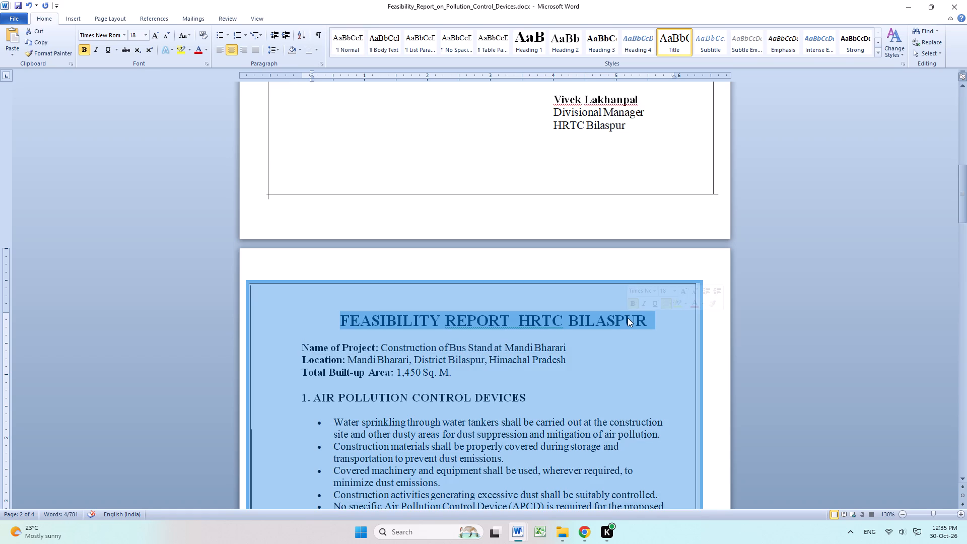
{"action": "key", "text": "ctrl+b"}
{"action": "key", "text": "ctrl+b"}
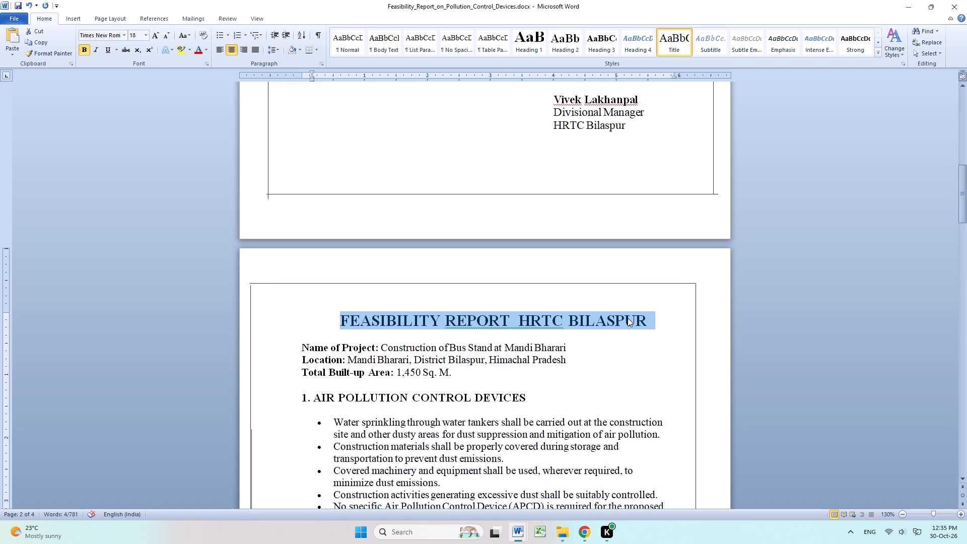
{"action": "key", "text": "ctrl+u"}
{"action": "left_click", "coordinate": [627, 358]}
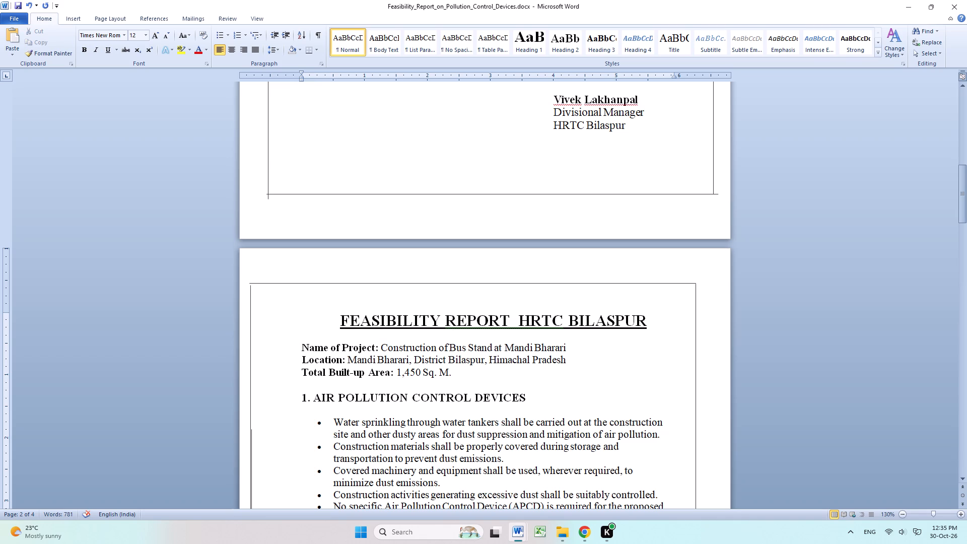
Insert a space before "Bus Stand" in the Name of Project line.
{"action": "left_click", "coordinate": [449, 345]}
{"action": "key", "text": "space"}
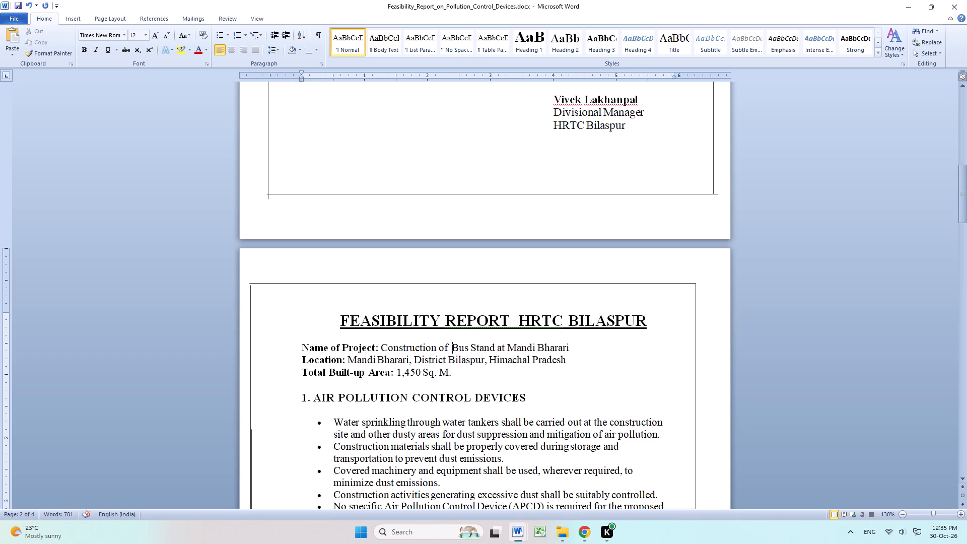
Centre the "AIR POLLUTION CONTROL DEVICES" heading and remove its number "1.".
{"action": "scroll", "coordinate": [501, 388], "scroll_direction": "down", "scroll_amount": 5}
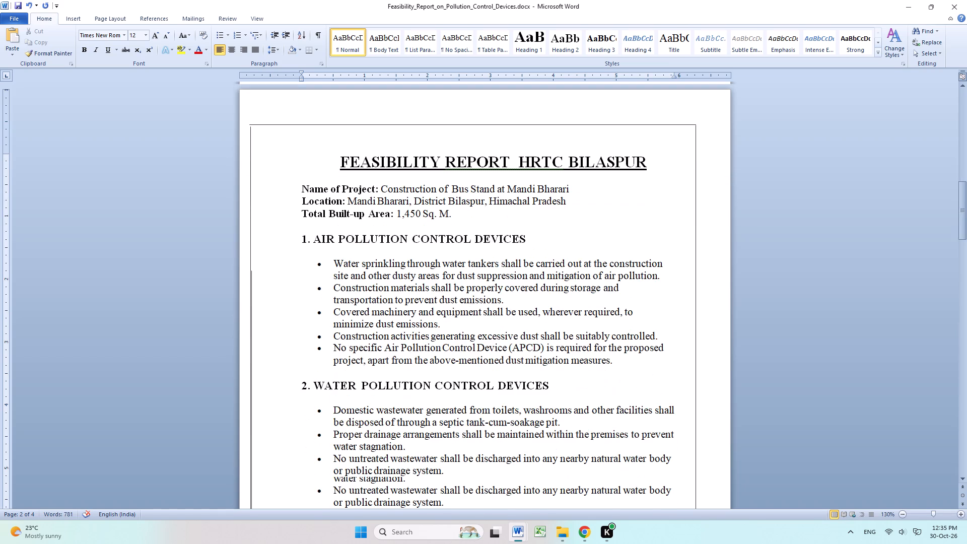
{"action": "left_click_drag", "start_coordinate": [540, 239], "coordinate": [296, 241]}
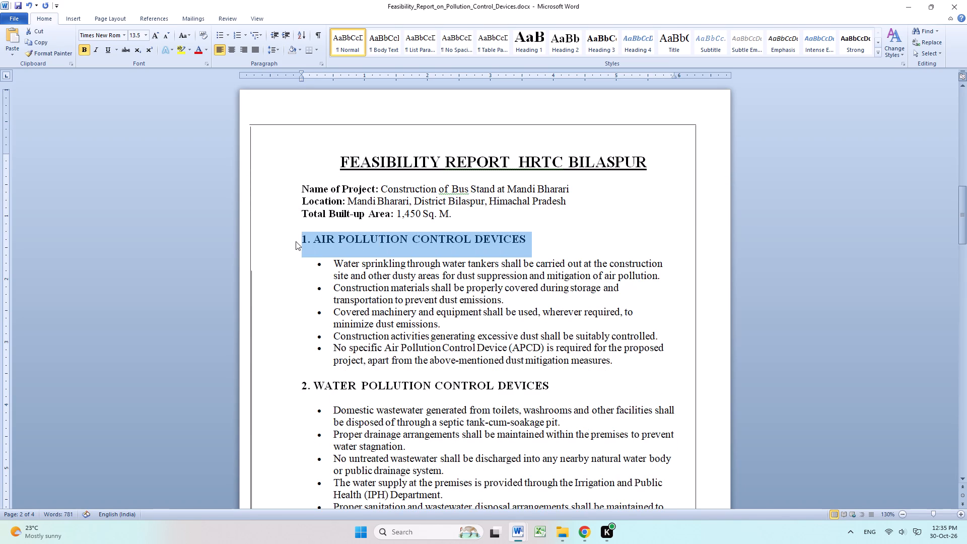
{"action": "key", "text": "ctrl+e"}
{"action": "left_click", "coordinate": [385, 236]}
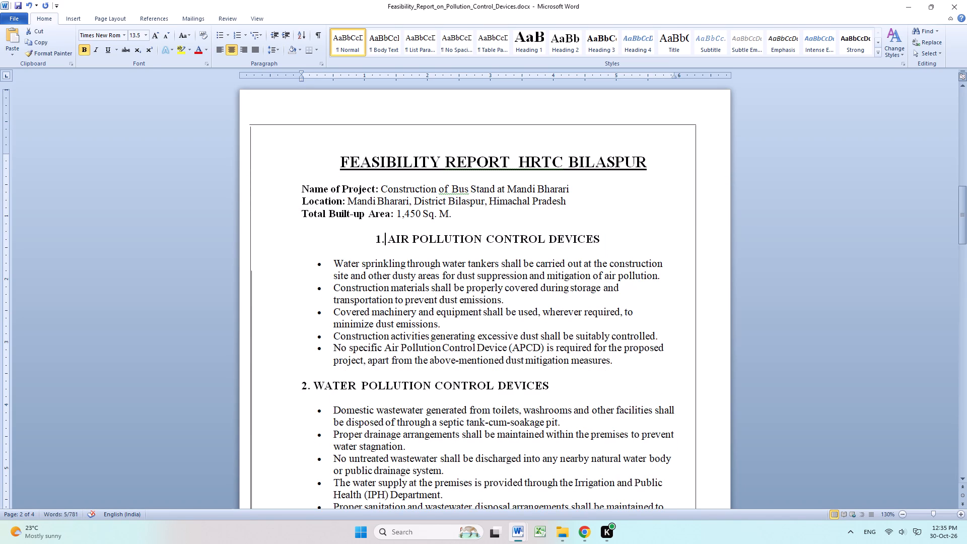
{"action": "left_click", "coordinate": [385, 241]}
{"action": "left_click_drag", "start_coordinate": [385, 241], "coordinate": [365, 241]}
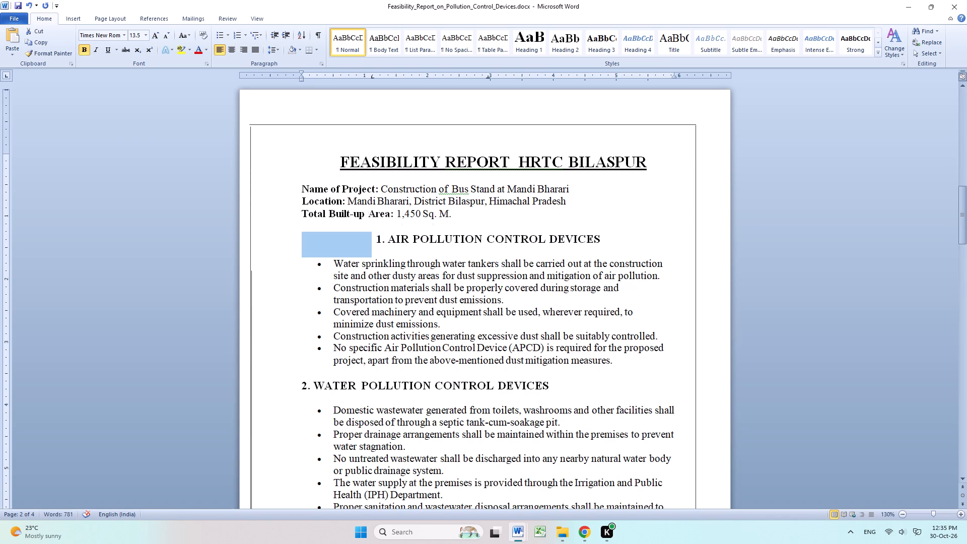
{"action": "left_click", "coordinate": [383, 239]}
{"action": "key", "text": "BackSpace"}
{"action": "key", "text": "BackSpace"}
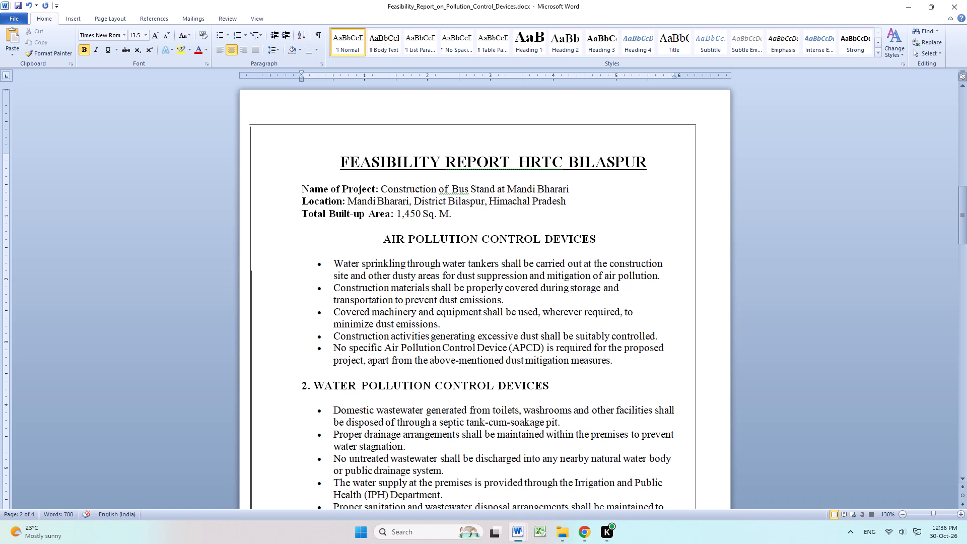
Remove the number "2." from the "WATER POLLUTION CONTROL DEVICES" heading and centre it.
{"action": "left_click", "coordinate": [314, 390]}
{"action": "key", "text": "BackSpace"}
{"action": "key", "text": "BackSpace"}
{"action": "key", "text": "BackSpace"}
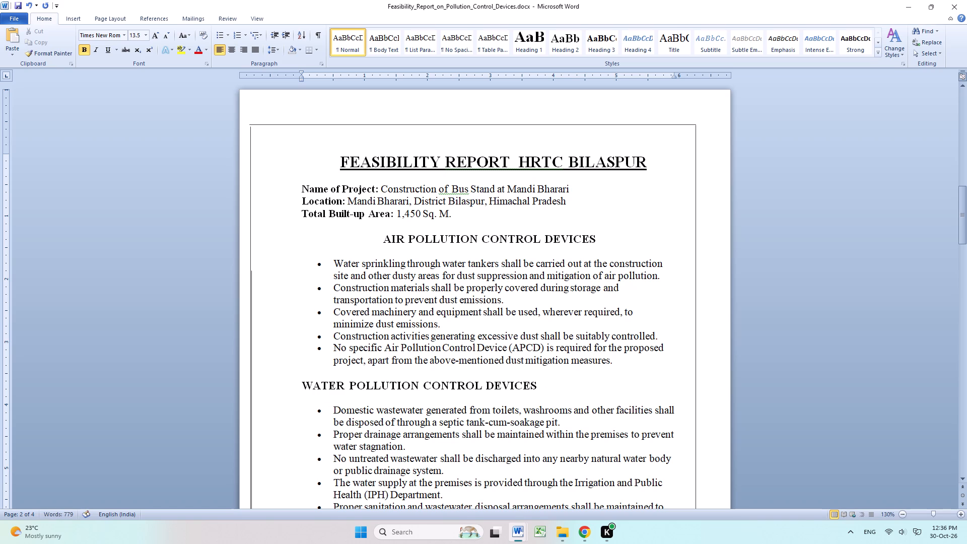
{"action": "left_click_drag", "start_coordinate": [544, 386], "coordinate": [286, 378]}
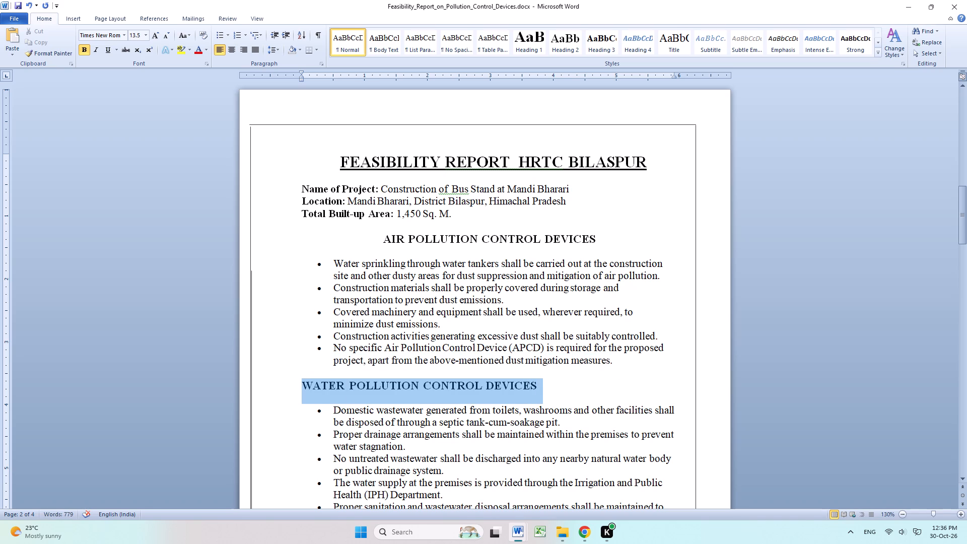
{"action": "left_click_drag", "start_coordinate": [286, 378], "coordinate": [298, 383]}
{"action": "key", "text": "ctrl+e"}
Centre the "SOLID WASTE MANAGEMENT" heading and remove its number "3.".
{"action": "scroll", "coordinate": [518, 444], "scroll_direction": "down", "scroll_amount": 5}
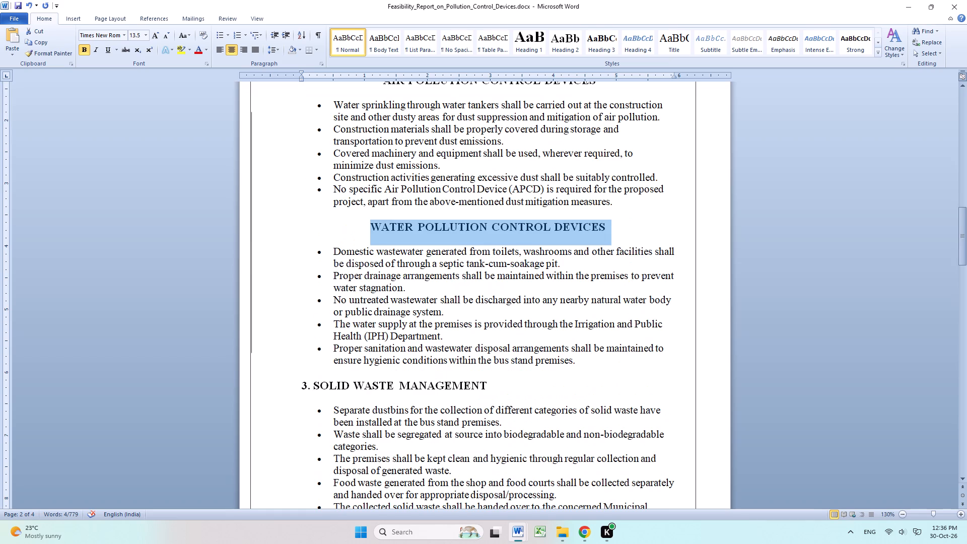
{"action": "left_click_drag", "start_coordinate": [490, 382], "coordinate": [303, 386]}
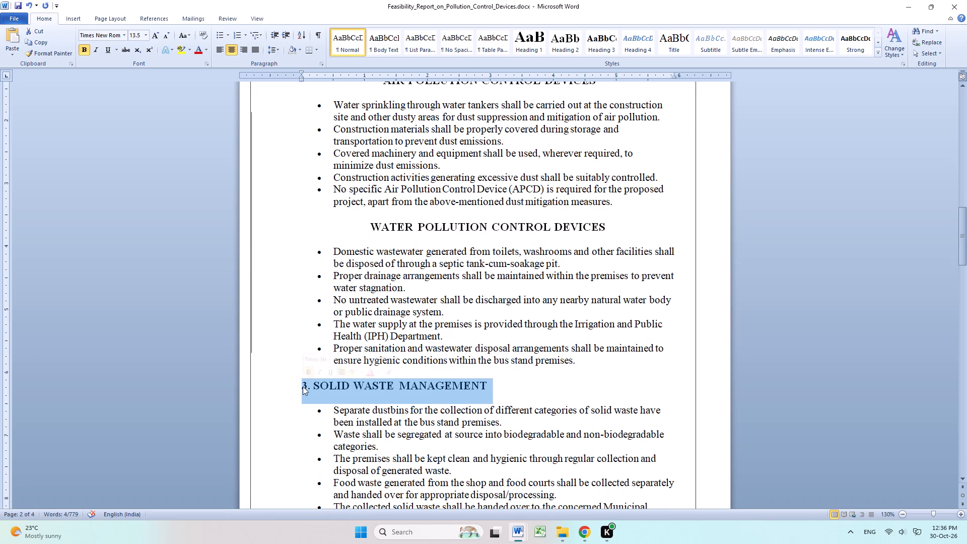
{"action": "key", "text": "ctrl+e"}
{"action": "left_click", "coordinate": [405, 384]}
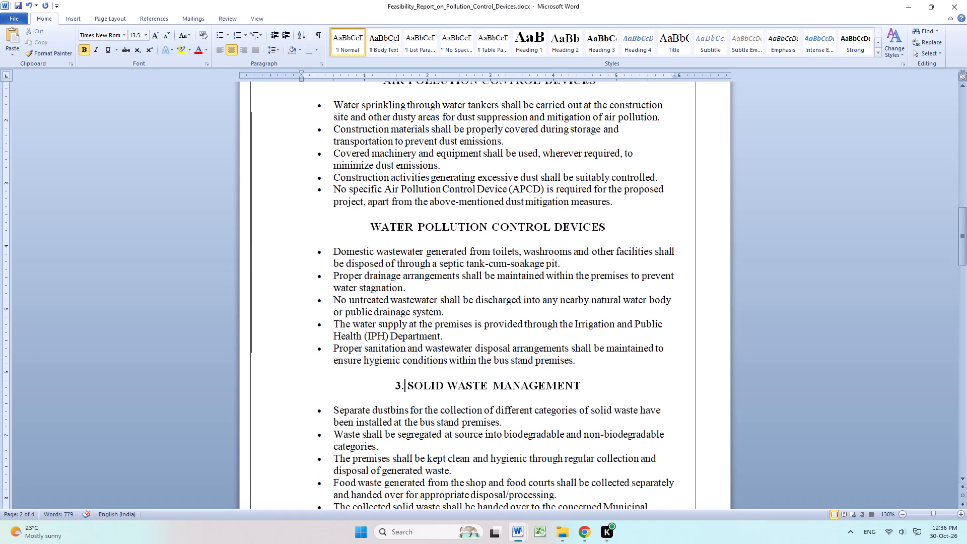
{"action": "key", "text": "BackSpace"}
{"action": "key", "text": "BackSpace"}
Remove the number "4." from the "PLASTIC WASTE MANAGEMENT" heading and centre it.
{"action": "scroll", "coordinate": [428, 418], "scroll_direction": "down", "scroll_amount": 5}
{"action": "scroll", "coordinate": [470, 432], "scroll_direction": "down", "scroll_amount": 2}
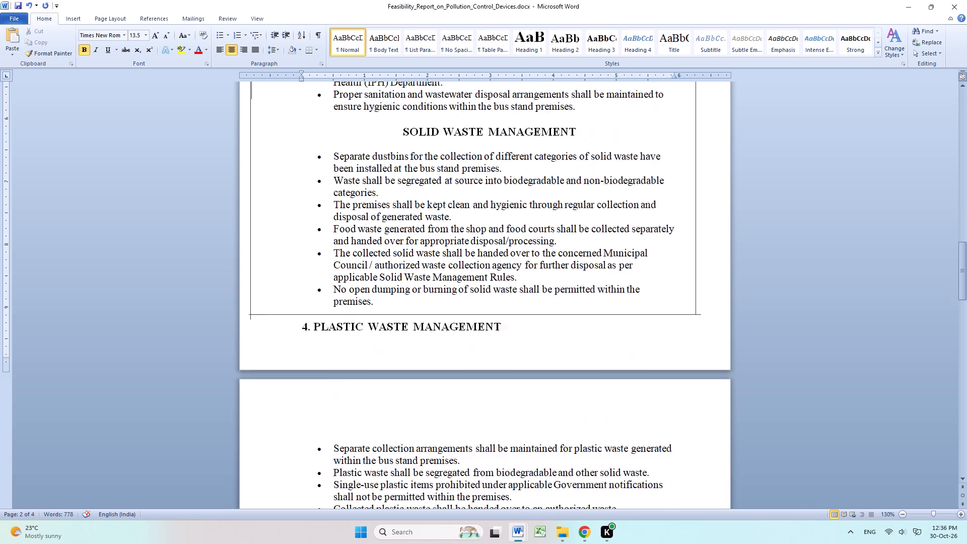
{"action": "scroll", "coordinate": [470, 432], "scroll_direction": "down", "scroll_amount": 7}
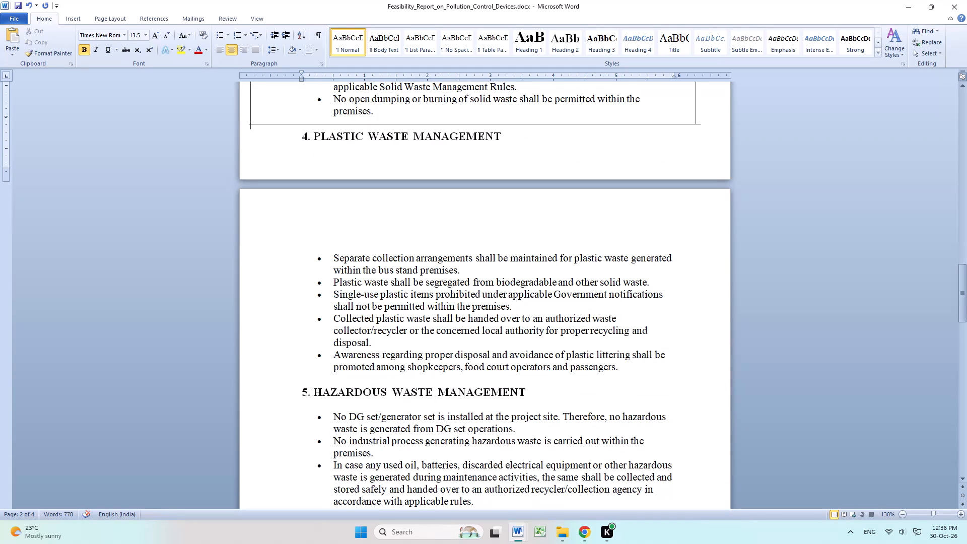
{"action": "scroll", "coordinate": [460, 505], "scroll_direction": "down", "scroll_amount": 12}
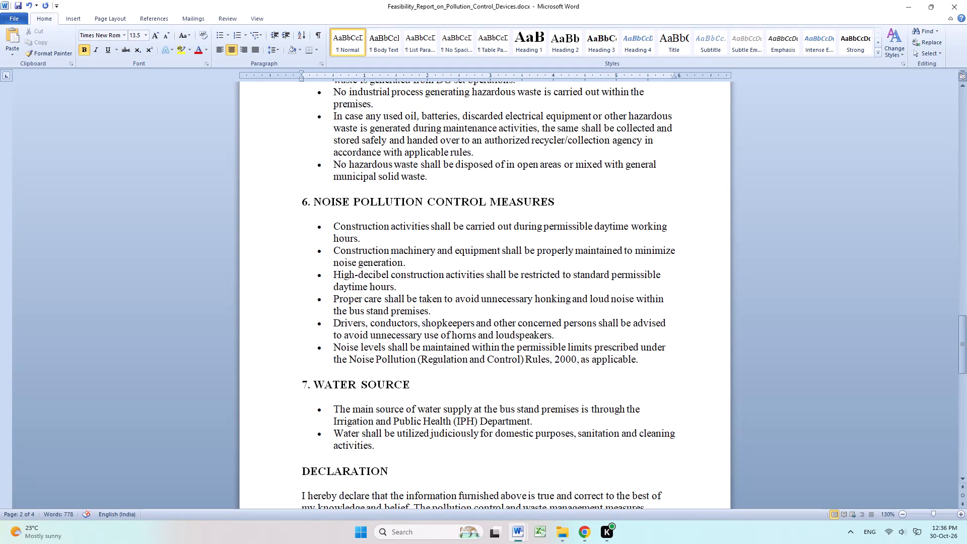
{"action": "scroll", "coordinate": [452, 449], "scroll_direction": "up", "scroll_amount": 11}
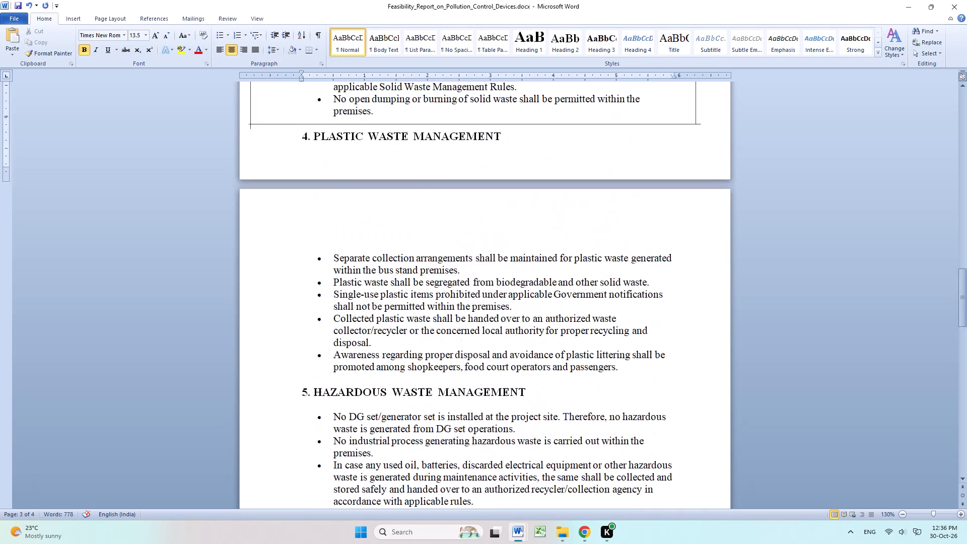
{"action": "scroll", "coordinate": [452, 449], "scroll_direction": "up", "scroll_amount": 20}
{"action": "scroll", "coordinate": [452, 449], "scroll_direction": "up", "scroll_amount": 5}
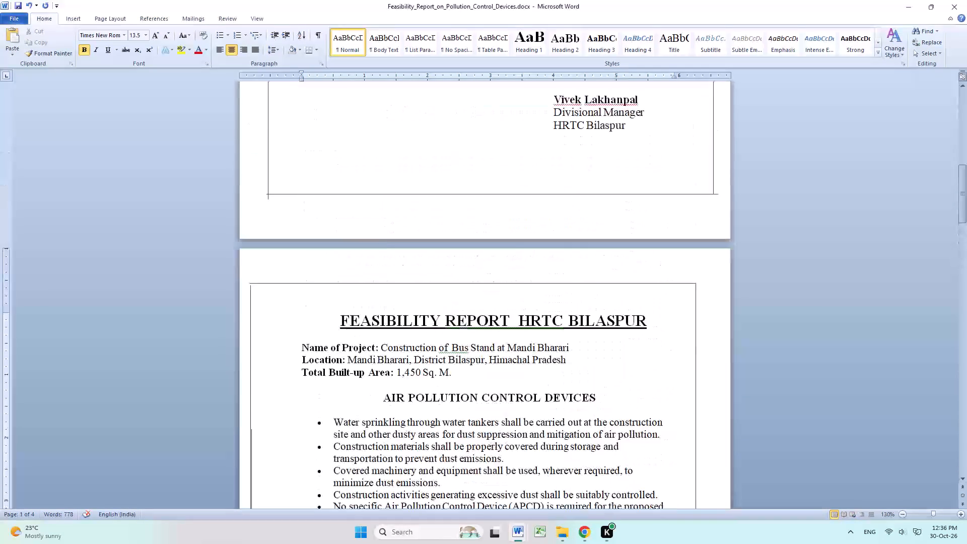
{"action": "scroll", "coordinate": [470, 445], "scroll_direction": "down", "scroll_amount": 19}
{"action": "left_click", "coordinate": [313, 298]}
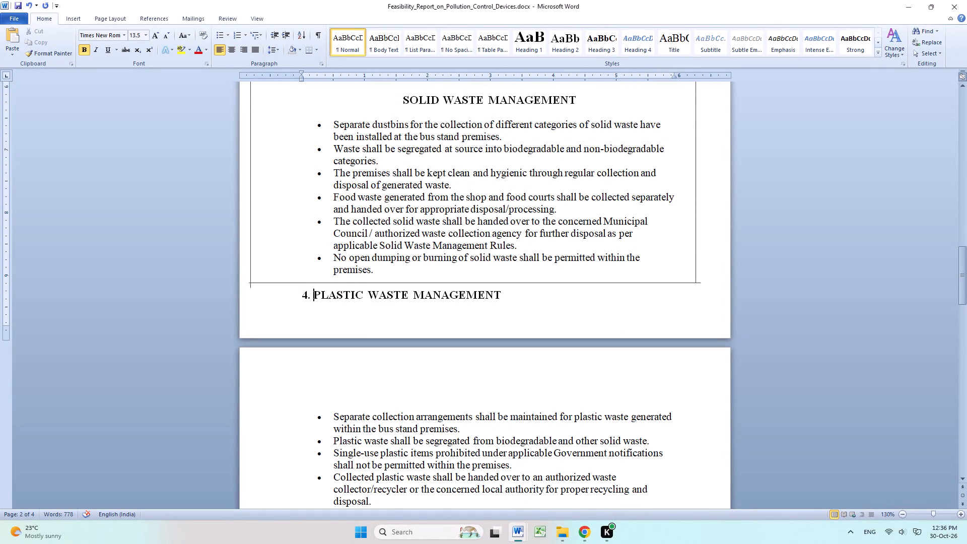
{"action": "key", "text": "BackSpace"}
{"action": "key", "text": "BackSpace"}
{"action": "key", "text": "BackSpace"}
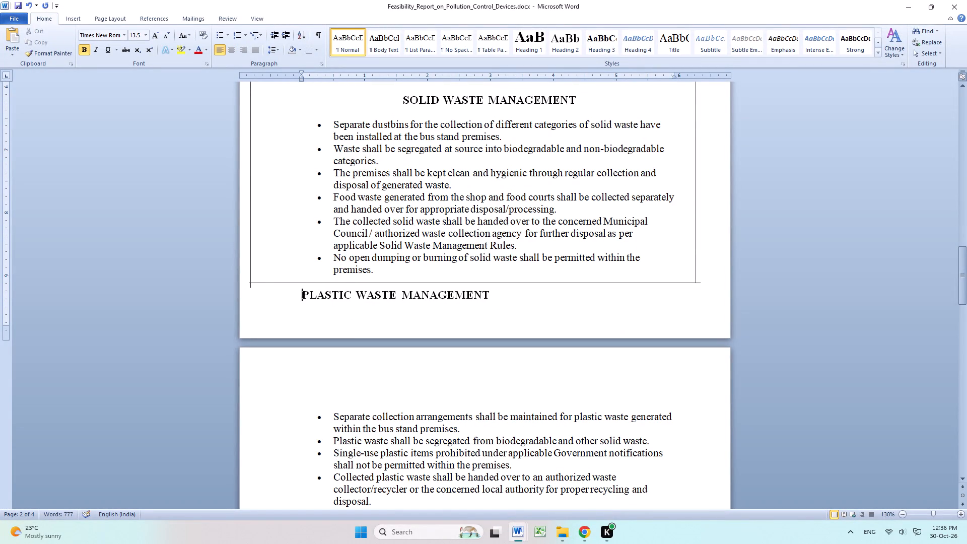
{"action": "left_click_drag", "start_coordinate": [503, 292], "coordinate": [303, 299]}
{"action": "key", "text": "ctrl+e"}
Remove the number "5." from the "HAZARDOUS WASTE MANAGEMENT" heading and centre it.
{"action": "scroll", "coordinate": [450, 348], "scroll_direction": "down", "scroll_amount": 6}
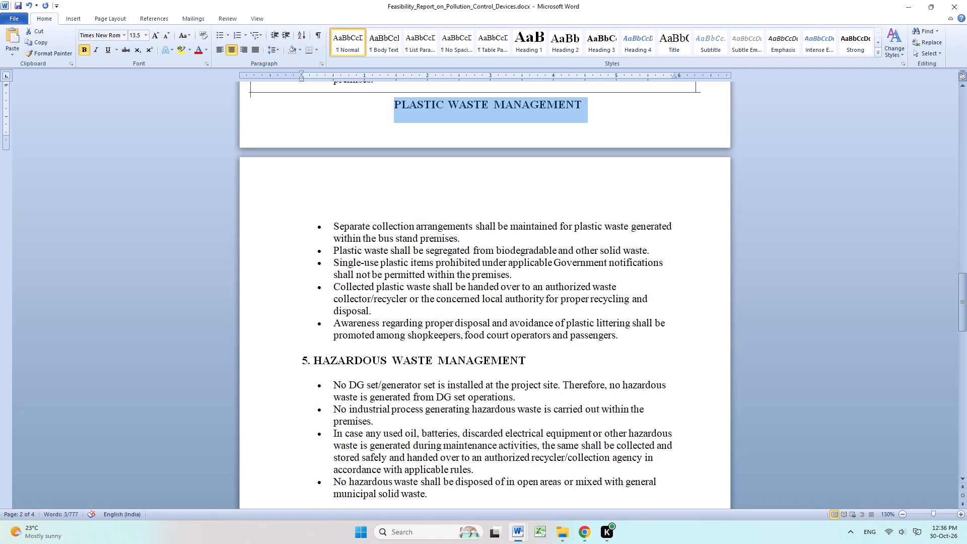
{"action": "left_click", "coordinate": [314, 357]}
{"action": "key", "text": "BackSpace"}
{"action": "key", "text": "BackSpace"}
{"action": "key", "text": "BackSpace"}
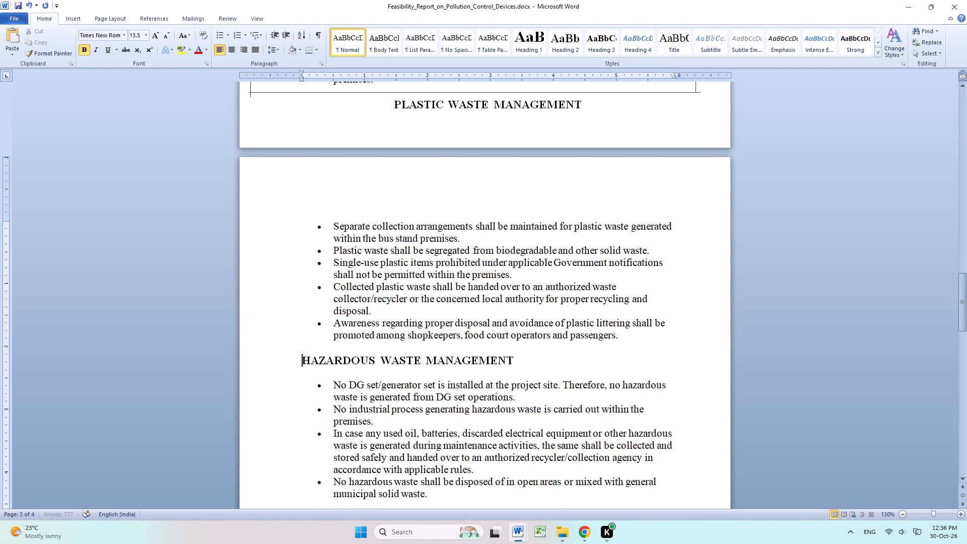
{"action": "left_click_drag", "start_coordinate": [526, 357], "coordinate": [329, 354]}
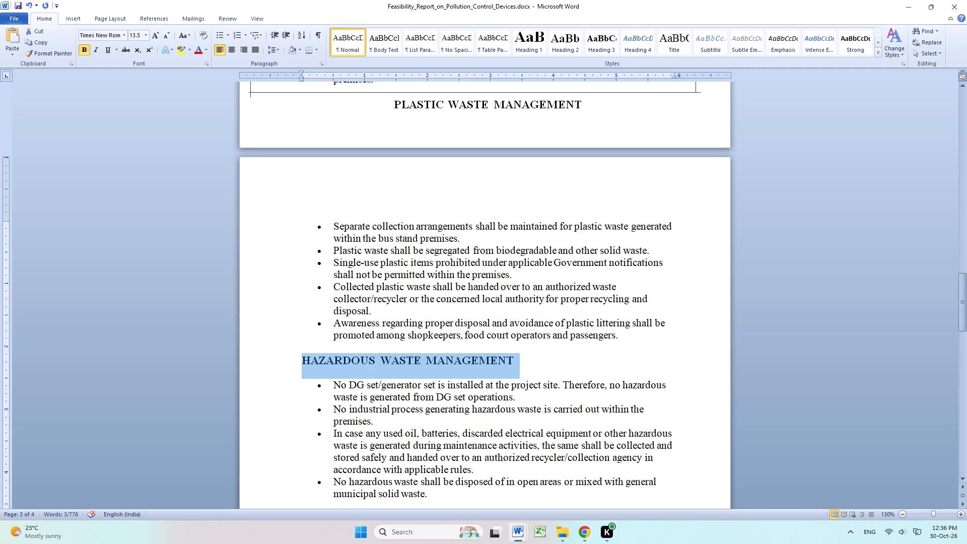
{"action": "key", "text": "ctrl+e"}
Remove the number "6." from the "NOISE POLLUTION CONTROL MEASURES" heading and centre it.
{"action": "scroll", "coordinate": [481, 390], "scroll_direction": "down", "scroll_amount": 6}
{"action": "left_click", "coordinate": [315, 325]}
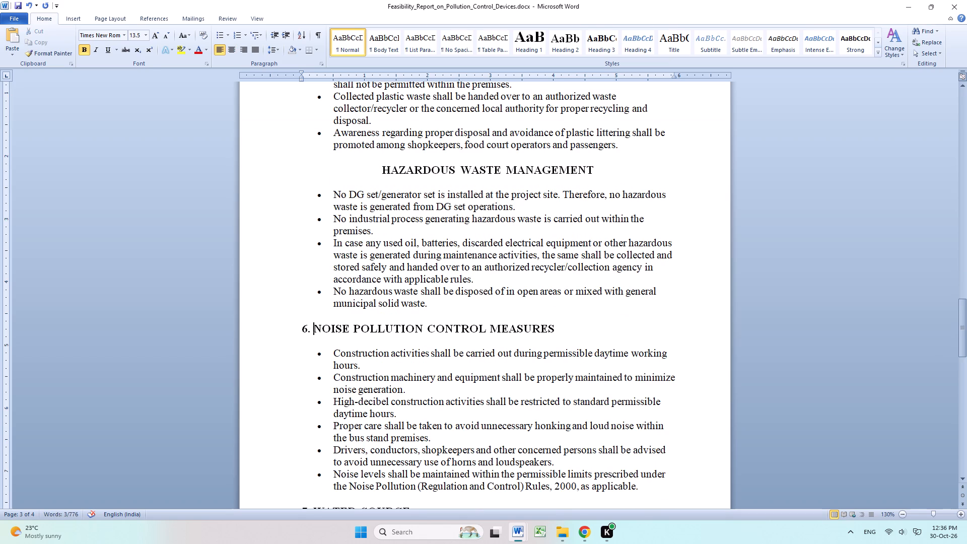
{"action": "key", "text": "BackSpace"}
{"action": "key", "text": "BackSpace"}
{"action": "key", "text": "BackSpace"}
{"action": "left_click_drag", "start_coordinate": [569, 320], "coordinate": [423, 319]}
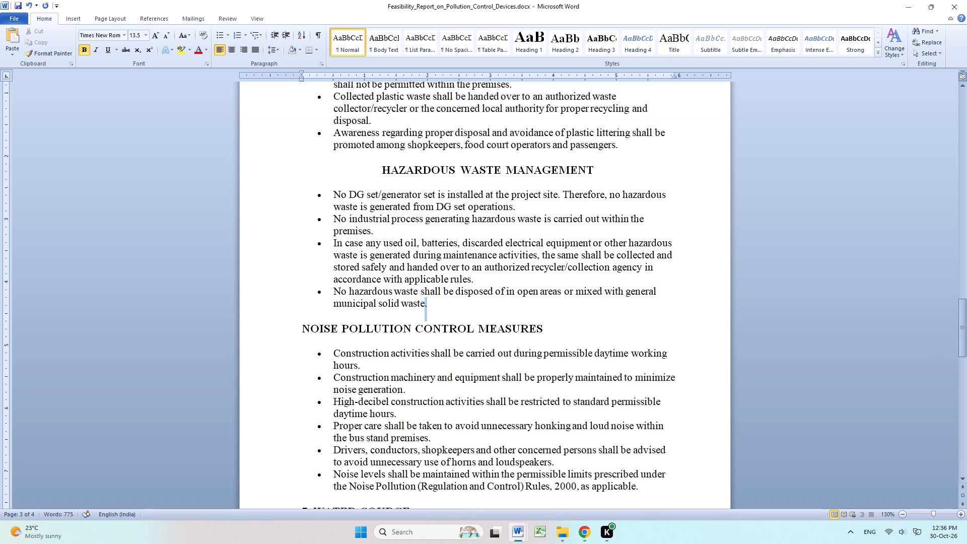
{"action": "left_click_drag", "start_coordinate": [423, 319], "coordinate": [419, 319]}
{"action": "left_click_drag", "start_coordinate": [564, 332], "coordinate": [270, 331]}
{"action": "key", "text": "ctrl+e"}
Remove the number "7." from the "WATER SOURCE" heading and centre it.
{"action": "scroll", "coordinate": [515, 379], "scroll_direction": "down", "scroll_amount": 7}
{"action": "left_click", "coordinate": [310, 291]}
{"action": "key", "text": "BackSpace"}
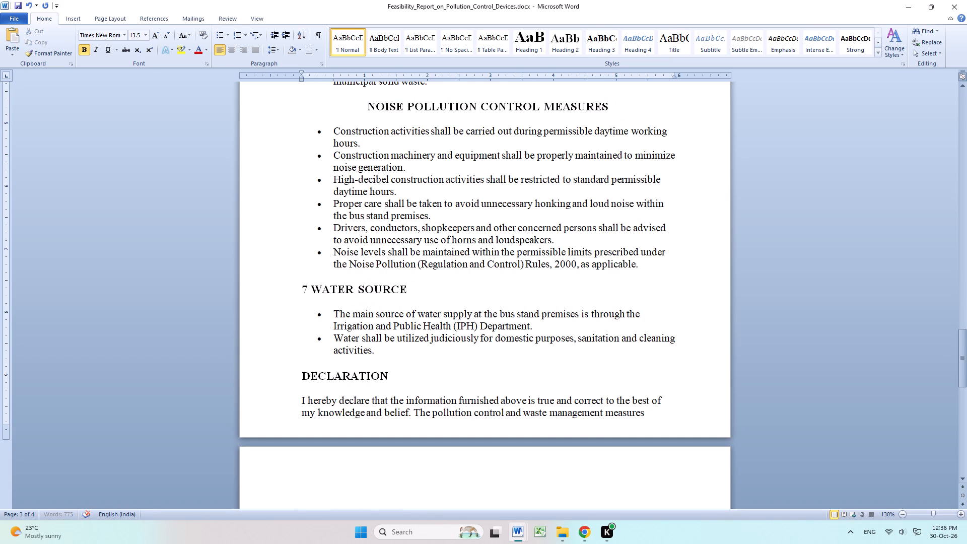
{"action": "key", "text": "BackSpace"}
{"action": "left_click_drag", "start_coordinate": [419, 287], "coordinate": [279, 284]}
{"action": "key", "text": "ctrl+e"}
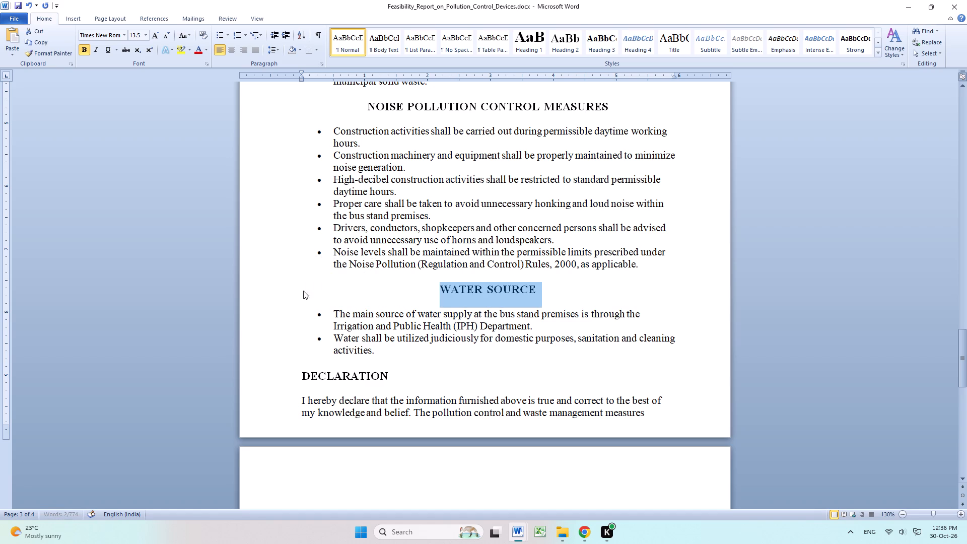
Apply the solid round bullet style to the whole feasibility report, from its title to the signature block.
{"action": "left_click", "coordinate": [471, 371]}
{"action": "scroll", "coordinate": [513, 399], "scroll_direction": "down", "scroll_amount": 4}
{"action": "scroll", "coordinate": [515, 400], "scroll_direction": "up", "scroll_amount": 6}
{"action": "scroll", "coordinate": [515, 400], "scroll_direction": "down", "scroll_amount": 4}
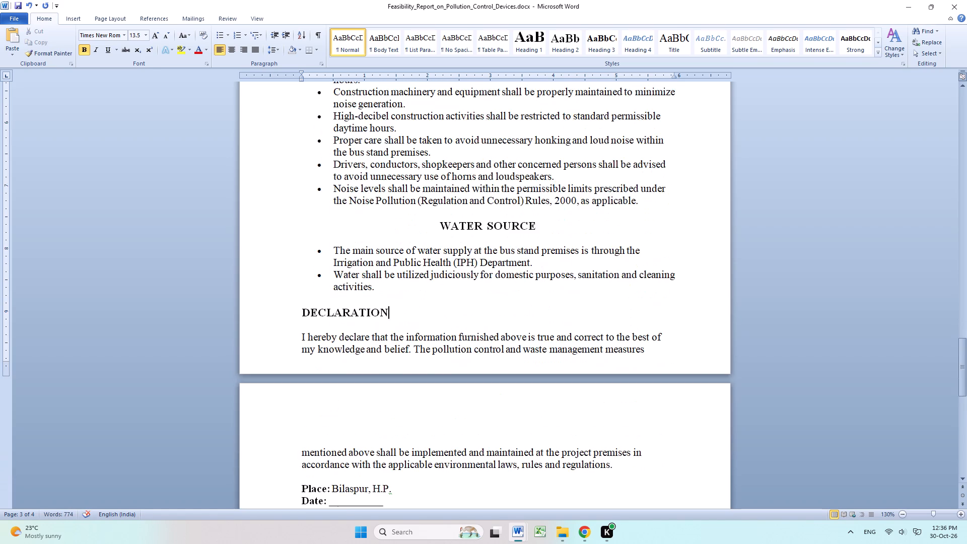
{"action": "scroll", "coordinate": [419, 465], "scroll_direction": "down", "scroll_amount": 5}
{"action": "left_click_drag", "start_coordinate": [400, 428], "coordinate": [317, 88]}
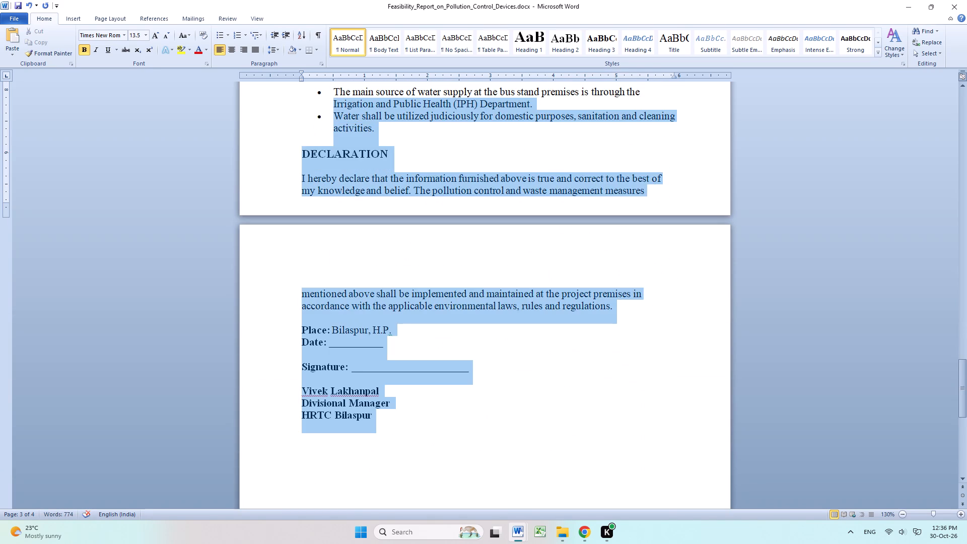
{"action": "left_click_drag", "start_coordinate": [317, 88], "coordinate": [310, 70]}
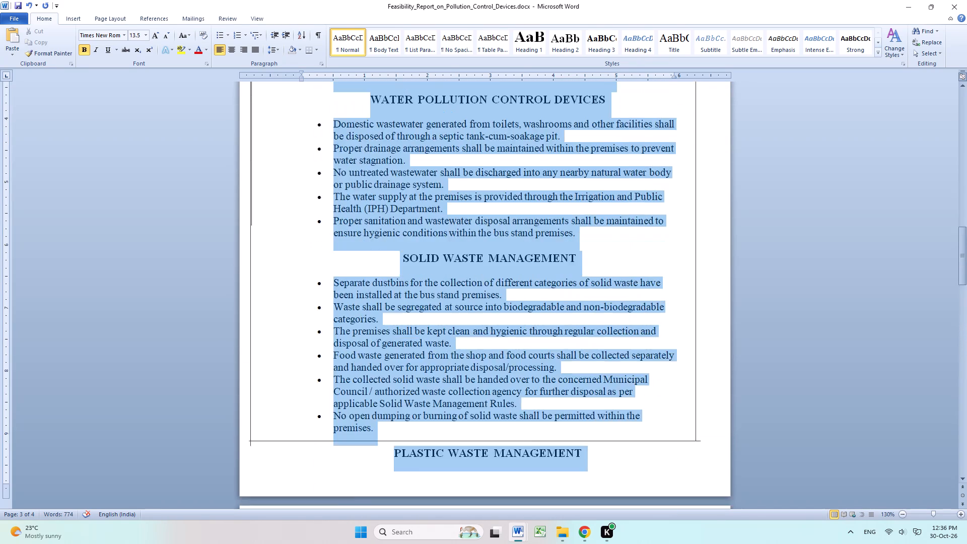
{"action": "left_click_drag", "start_coordinate": [310, 70], "coordinate": [363, 190]}
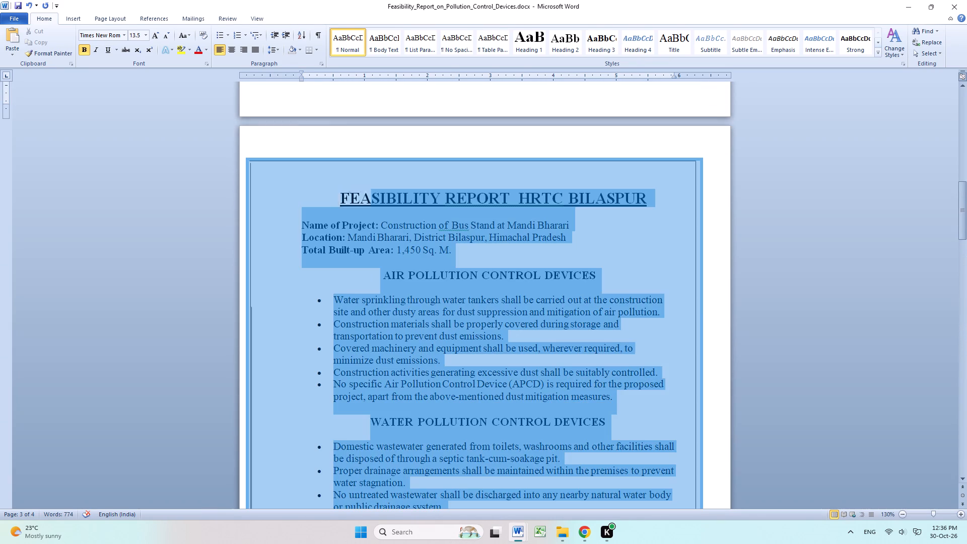
{"action": "left_click_drag", "start_coordinate": [363, 190], "coordinate": [348, 196]}
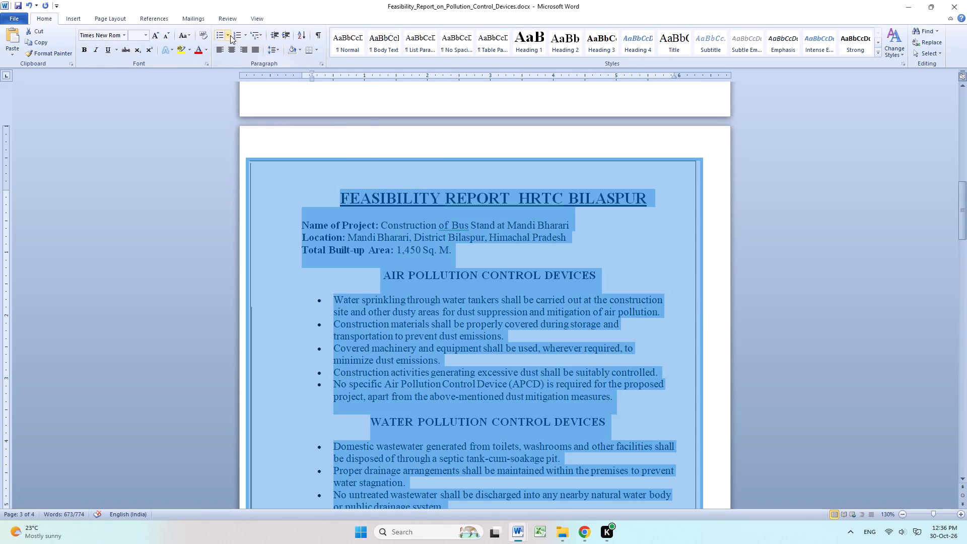
{"action": "left_click", "coordinate": [227, 34]}
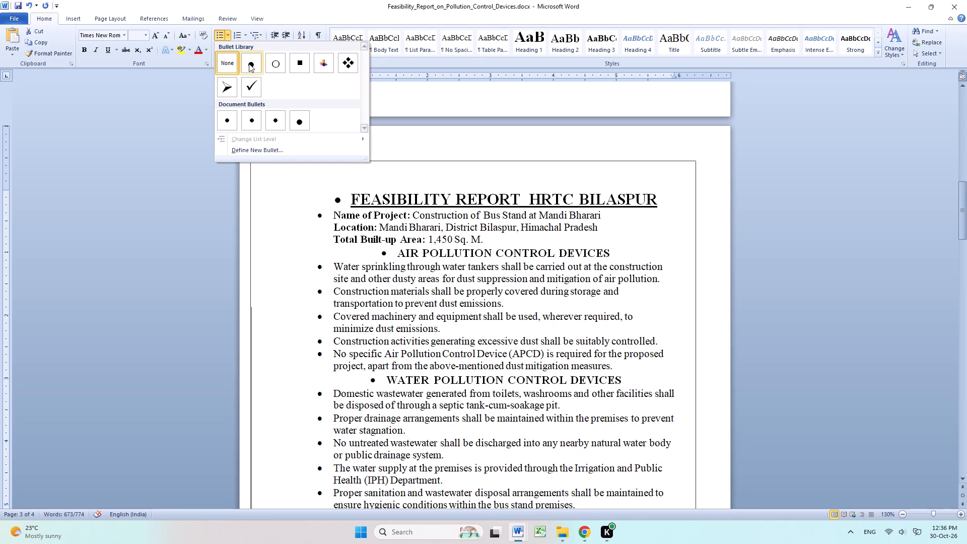
{"action": "left_click", "coordinate": [249, 63]}
{"action": "left_click", "coordinate": [300, 227]}
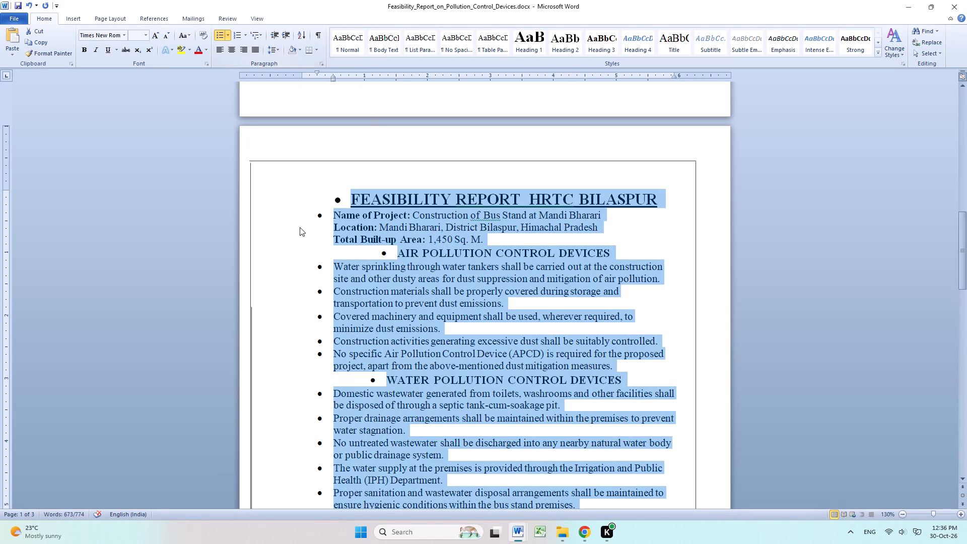
Remove the bullets from the report title and the project details block, returning the details block to the page margin.
{"action": "left_click", "coordinate": [321, 216]}
{"action": "left_click", "coordinate": [328, 217]}
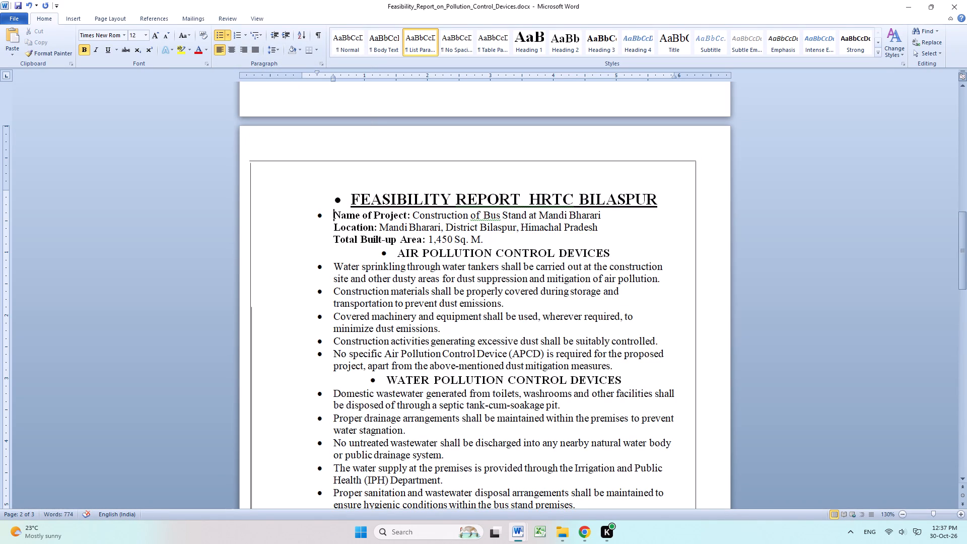
{"action": "key", "text": "BackSpace"}
{"action": "left_click", "coordinate": [342, 197]}
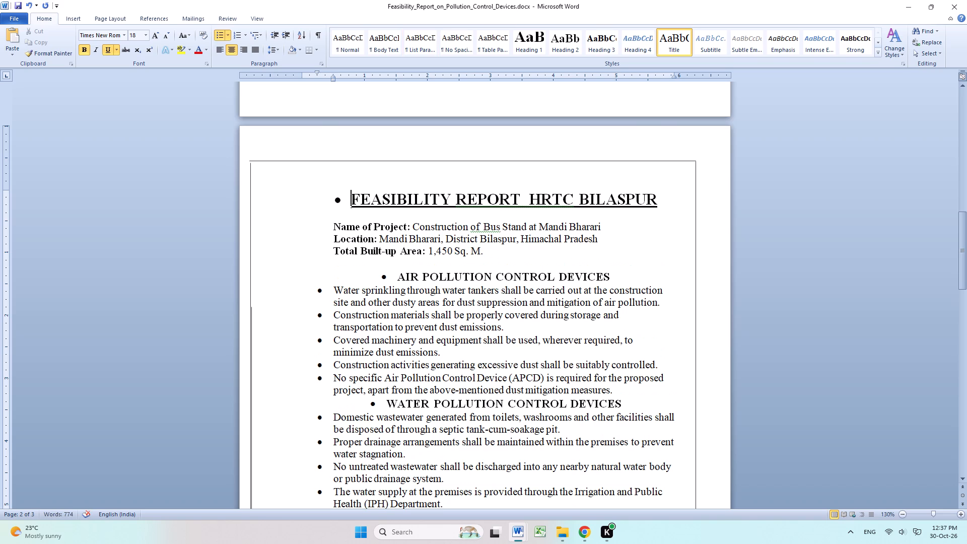
{"action": "key", "text": "BackSpace"}
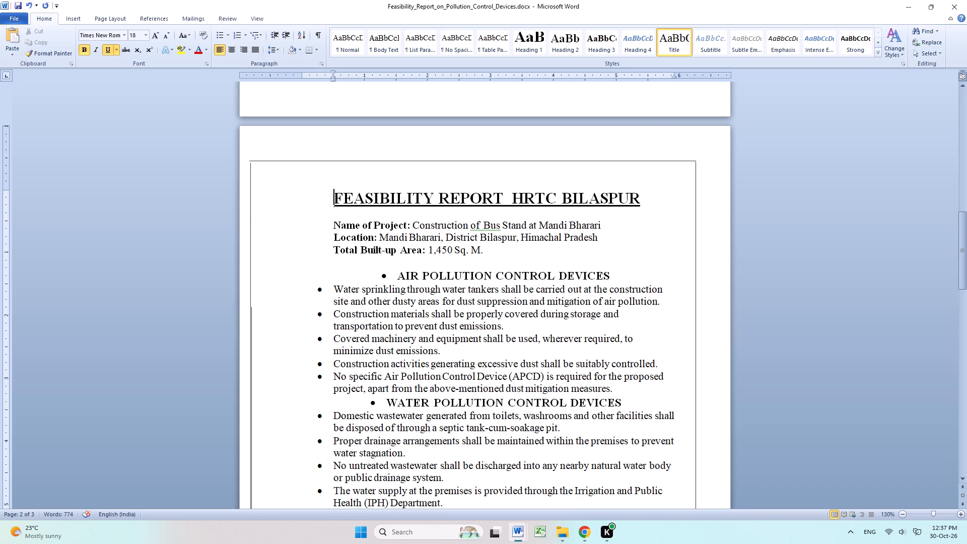
{"action": "left_click", "coordinate": [331, 220]}
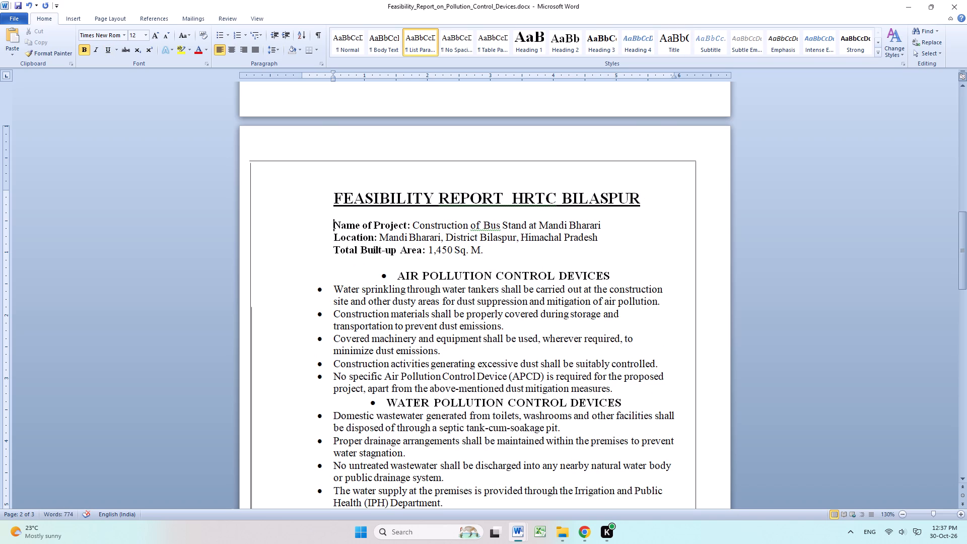
{"action": "key", "text": "BackSpace"}
Remove the bullets from the "AIR POLLUTION CONTROL DEVICES" and "WATER POLLUTION CONTROL DEVICES" headings and centre both.
{"action": "left_click", "coordinate": [391, 274]}
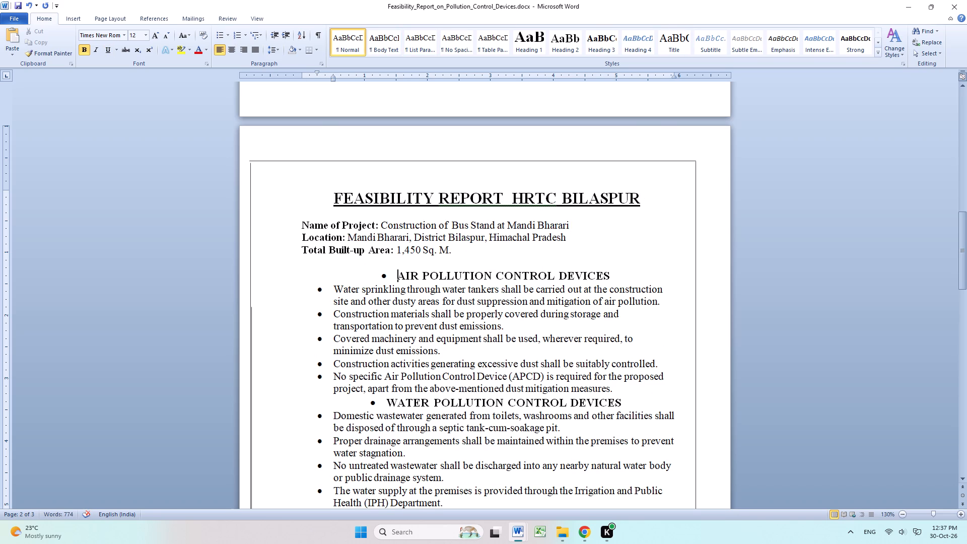
{"action": "key", "text": "BackSpace"}
{"action": "key", "text": "ctrl+e"}
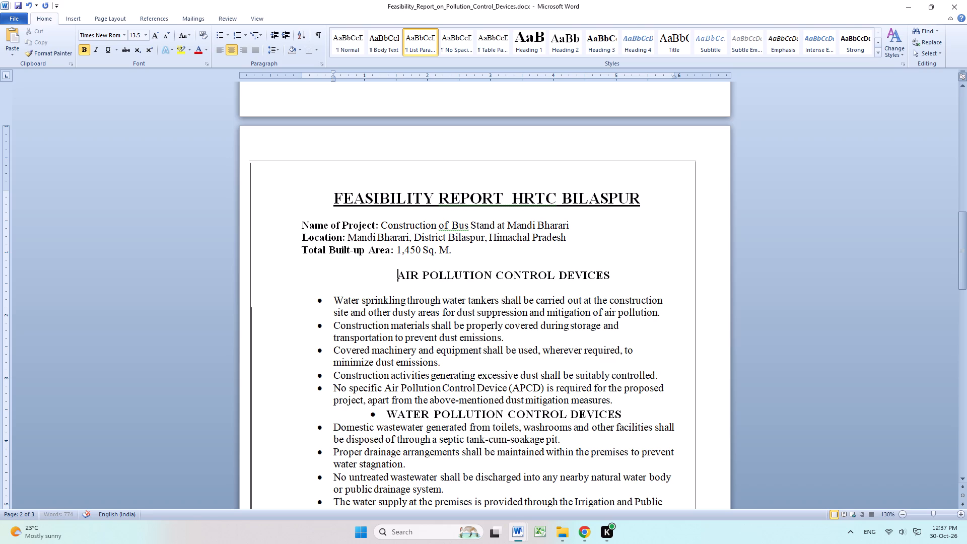
{"action": "left_click", "coordinate": [378, 415]}
{"action": "key", "text": "BackSpace"}
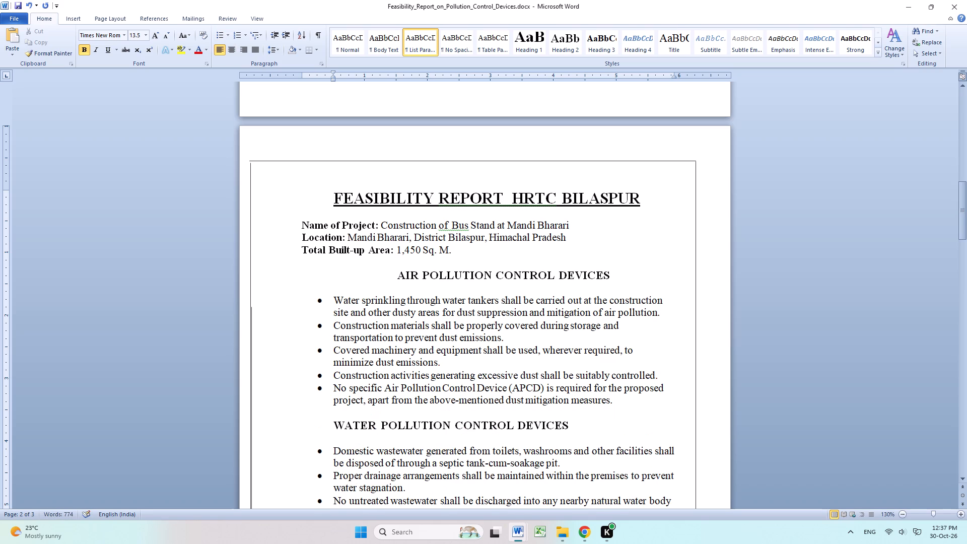
{"action": "key", "text": "ctrl+e"}
Remove the bullets from the "SOLID WASTE MANAGEMENT" and "PLASTIC WASTE MANAGEMENT" headings and centre both.
{"action": "scroll", "coordinate": [456, 441], "scroll_direction": "down", "scroll_amount": 6}
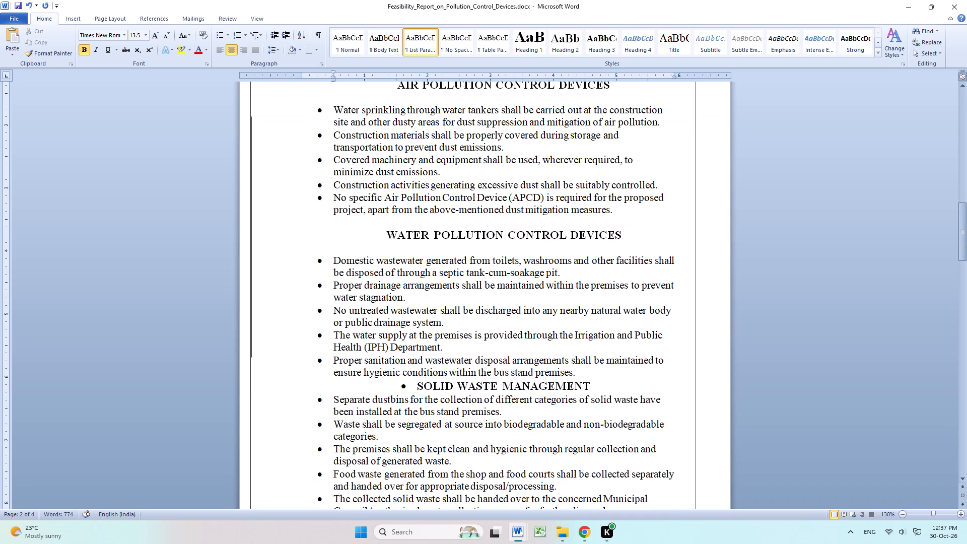
{"action": "left_click", "coordinate": [412, 383]}
{"action": "key", "text": "BackSpace"}
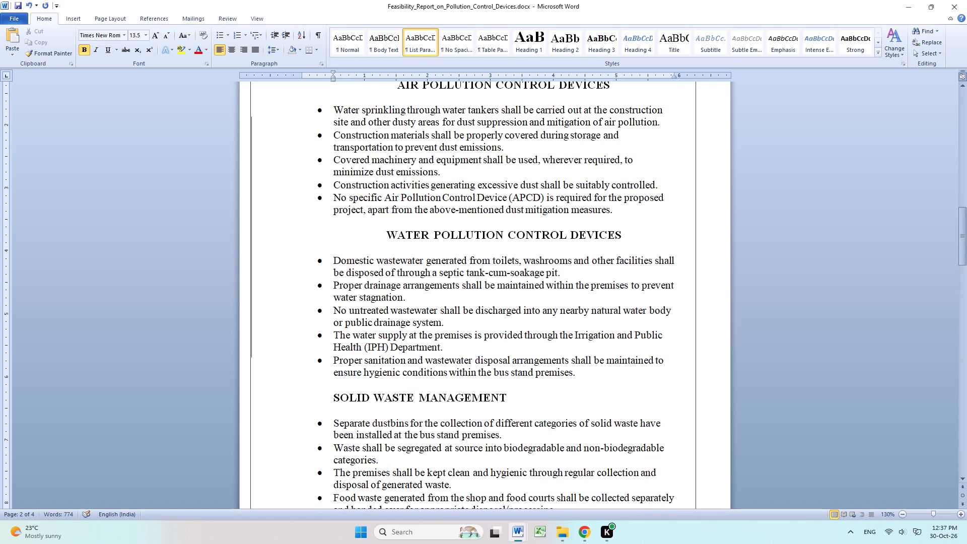
{"action": "key", "text": "ctrl+e"}
{"action": "scroll", "coordinate": [446, 407], "scroll_direction": "down", "scroll_amount": 6}
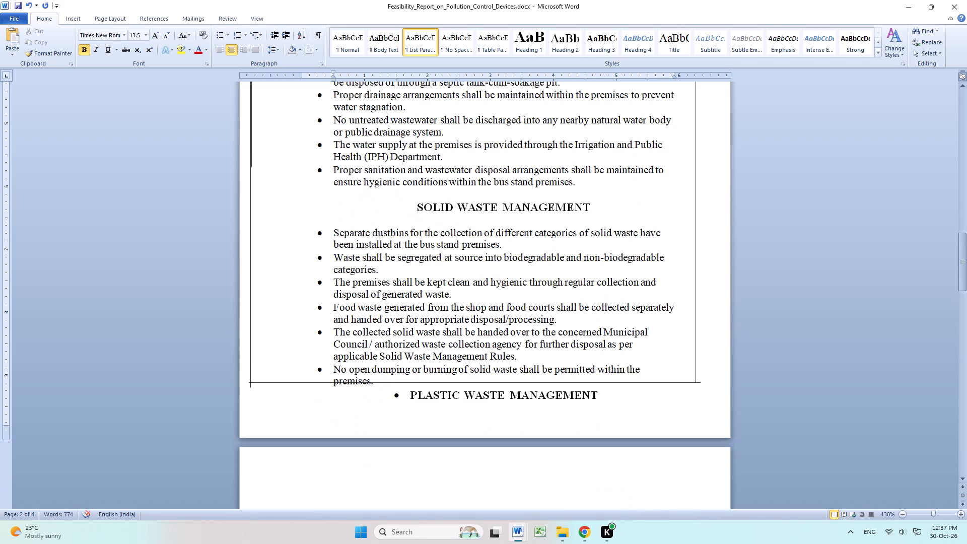
{"action": "left_click", "coordinate": [406, 395]}
{"action": "key", "text": "BackSpace"}
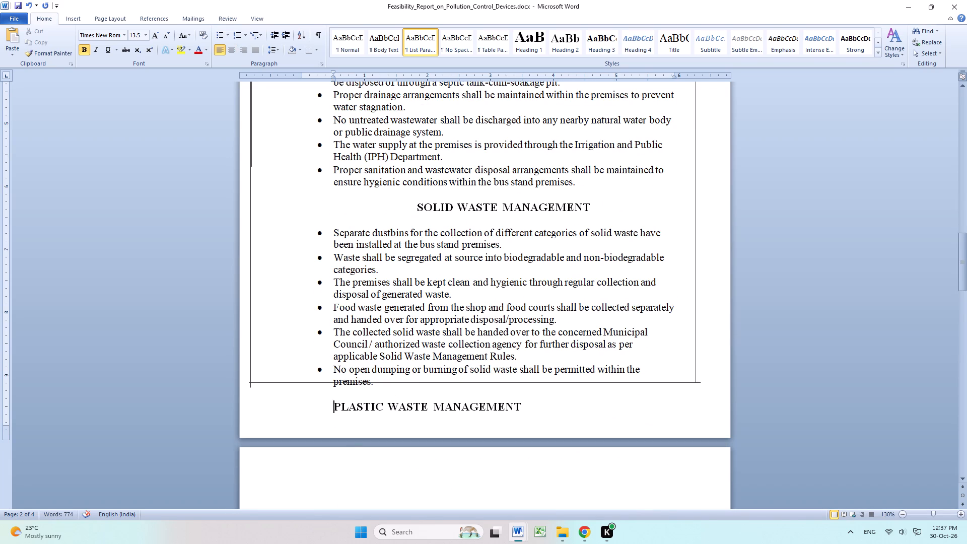
{"action": "key", "text": "ctrl+e"}
Remove the bullets from the "HAZARDOUS WASTE MANAGEMENT" and "NOISE POLLUTION CONTROL MEASURES" headings and centre both.
{"action": "scroll", "coordinate": [440, 417], "scroll_direction": "down", "scroll_amount": 10}
{"action": "left_click", "coordinate": [389, 326]}
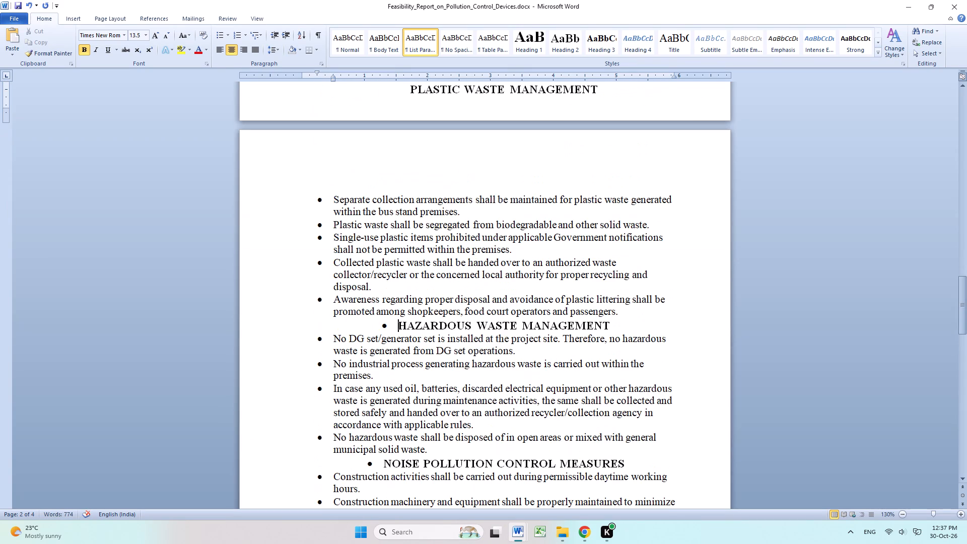
{"action": "key", "text": "BackSpace"}
{"action": "key", "text": "ctrl+e"}
{"action": "scroll", "coordinate": [435, 363], "scroll_direction": "down", "scroll_amount": 6}
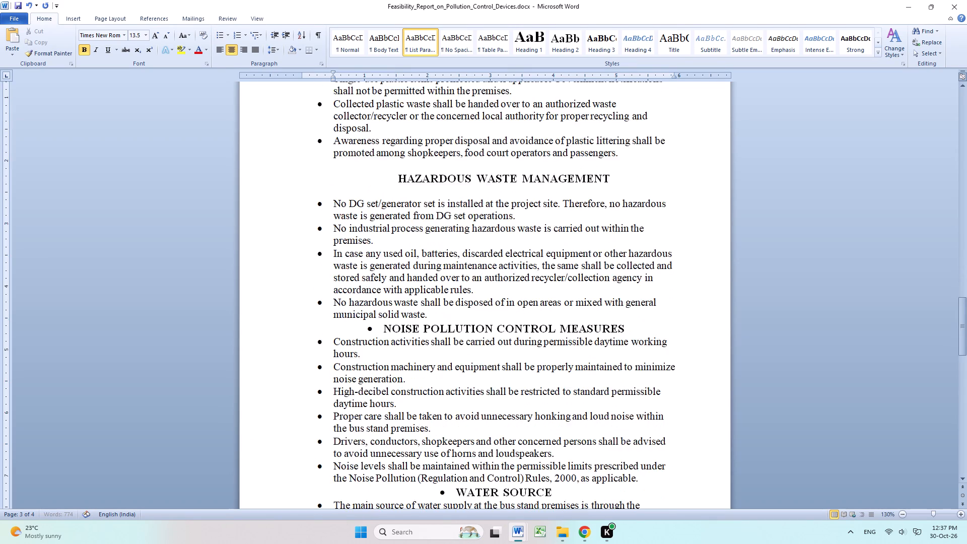
{"action": "left_click", "coordinate": [382, 295]}
{"action": "key", "text": "BackSpace"}
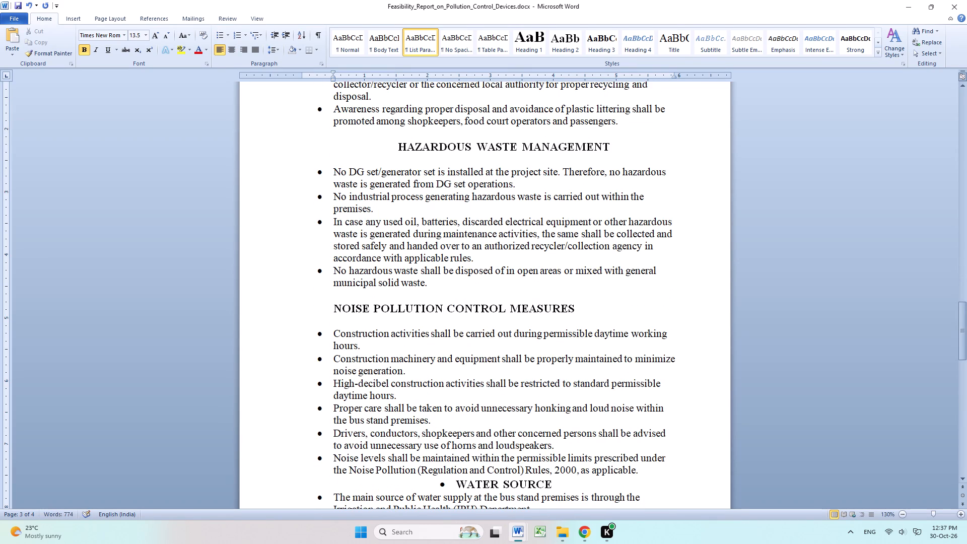
{"action": "key", "text": "ctrl+e"}
Remove the bullets from the "WATER SOURCE" and "DECLARATION" headings, centring only "WATER SOURCE".
{"action": "scroll", "coordinate": [445, 343], "scroll_direction": "down", "scroll_amount": 4}
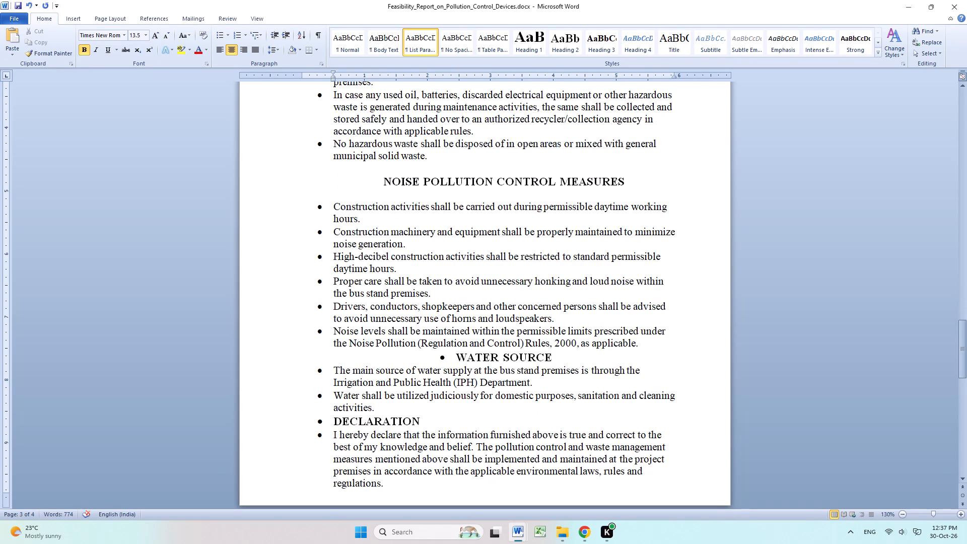
{"action": "left_click", "coordinate": [449, 360]}
{"action": "key", "text": "BackSpace"}
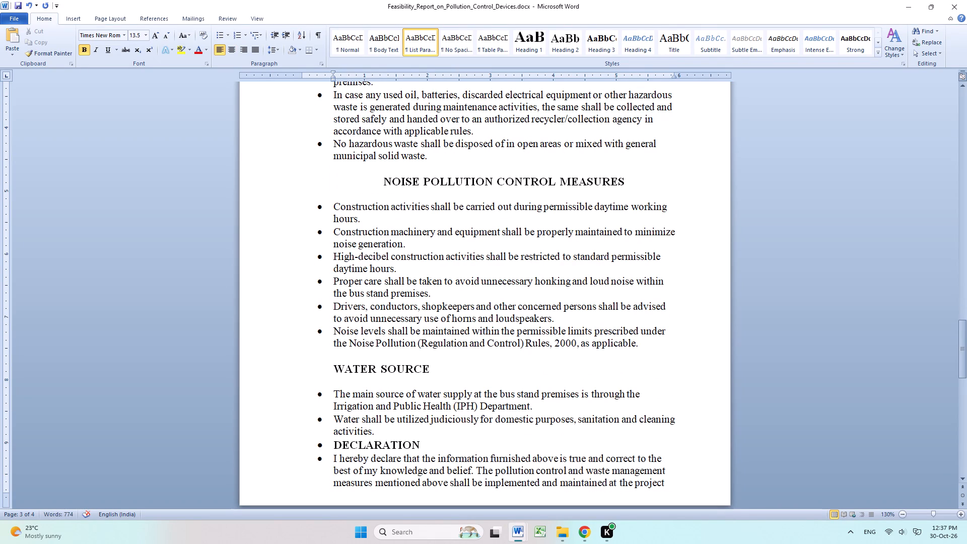
{"action": "key", "text": "ctrl+e"}
{"action": "left_click", "coordinate": [324, 446]}
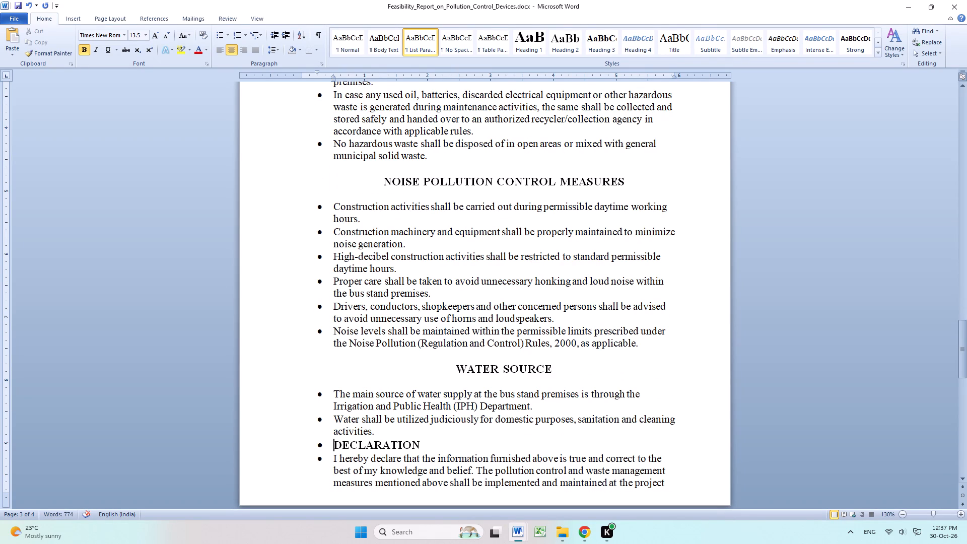
{"action": "key", "text": "BackSpace"}
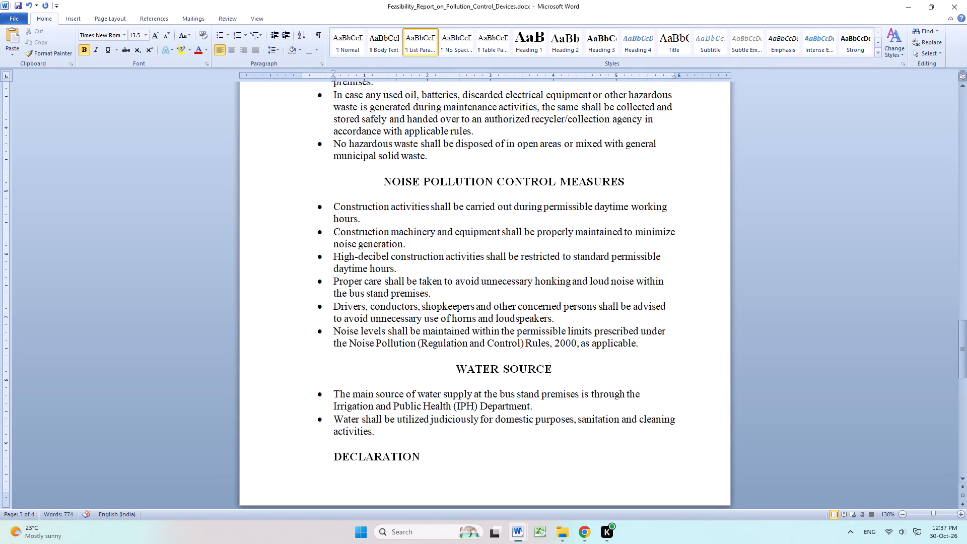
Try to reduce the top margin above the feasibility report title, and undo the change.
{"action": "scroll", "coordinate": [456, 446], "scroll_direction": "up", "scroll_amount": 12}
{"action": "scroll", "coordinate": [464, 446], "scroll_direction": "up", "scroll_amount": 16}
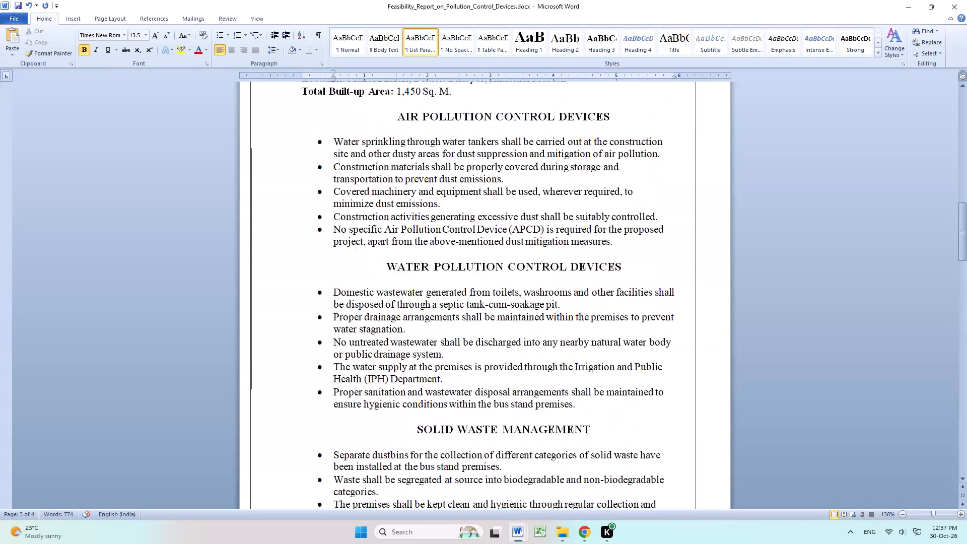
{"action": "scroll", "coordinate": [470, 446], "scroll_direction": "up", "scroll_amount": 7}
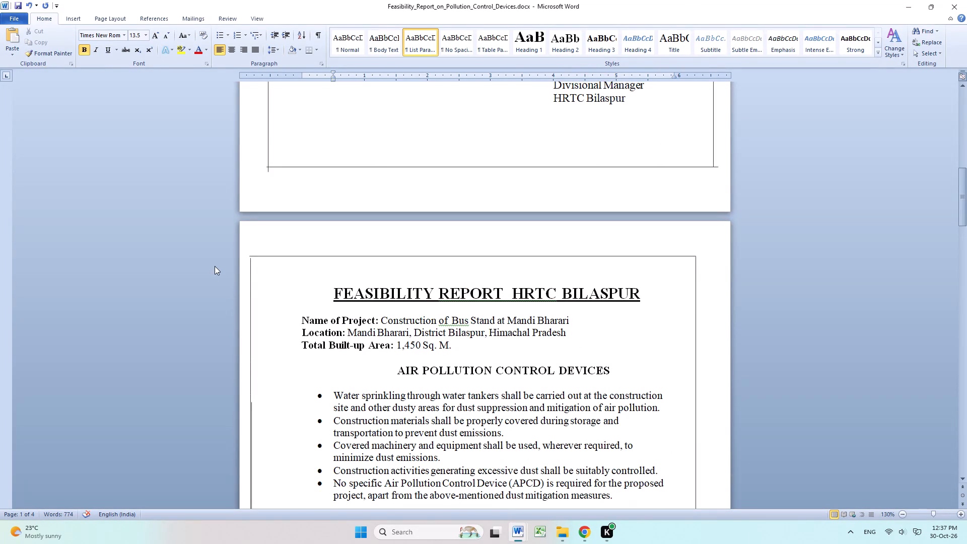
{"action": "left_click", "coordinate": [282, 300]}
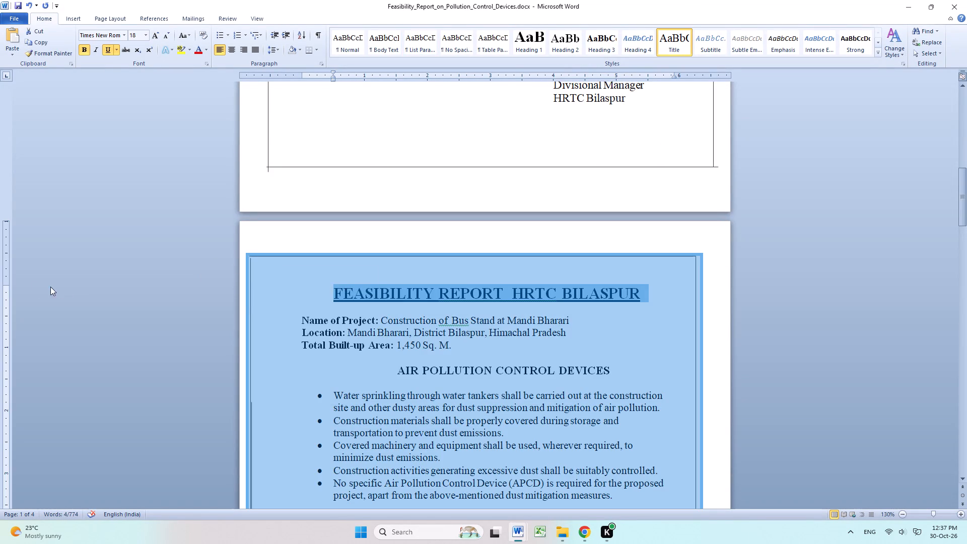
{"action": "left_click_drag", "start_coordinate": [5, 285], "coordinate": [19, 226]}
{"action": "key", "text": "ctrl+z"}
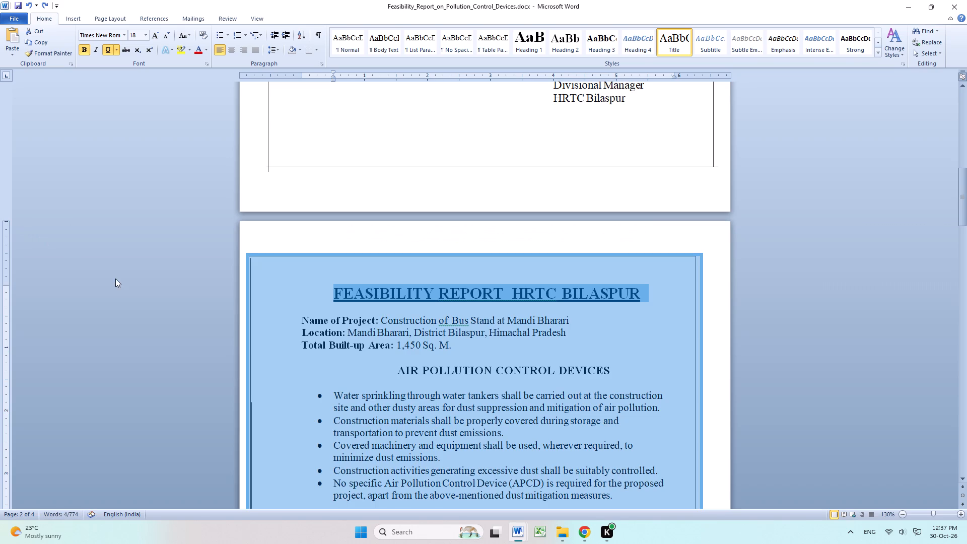
Reduce the report's top page margin so the title sits just below the upper border line.
{"action": "left_click", "coordinate": [299, 290]}
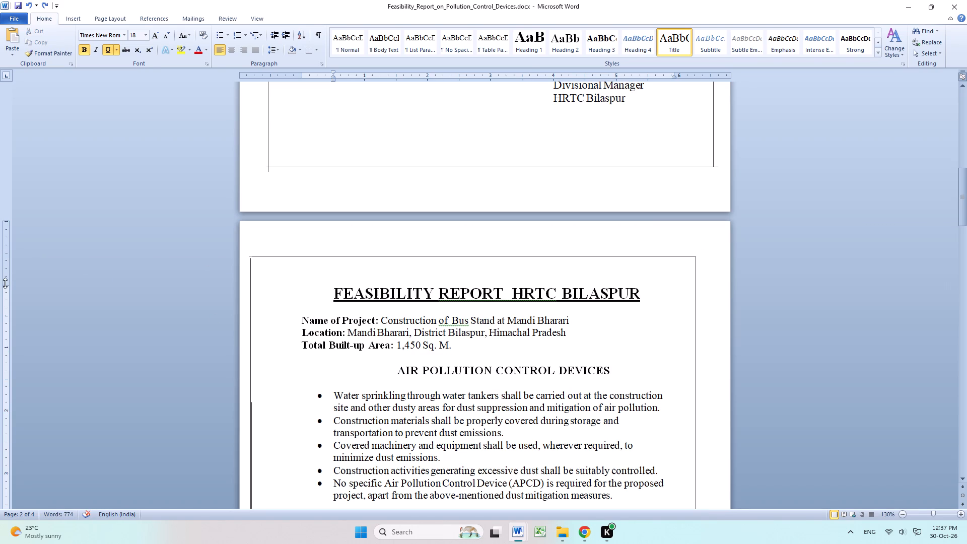
{"action": "left_click_drag", "start_coordinate": [5, 283], "coordinate": [10, 271]}
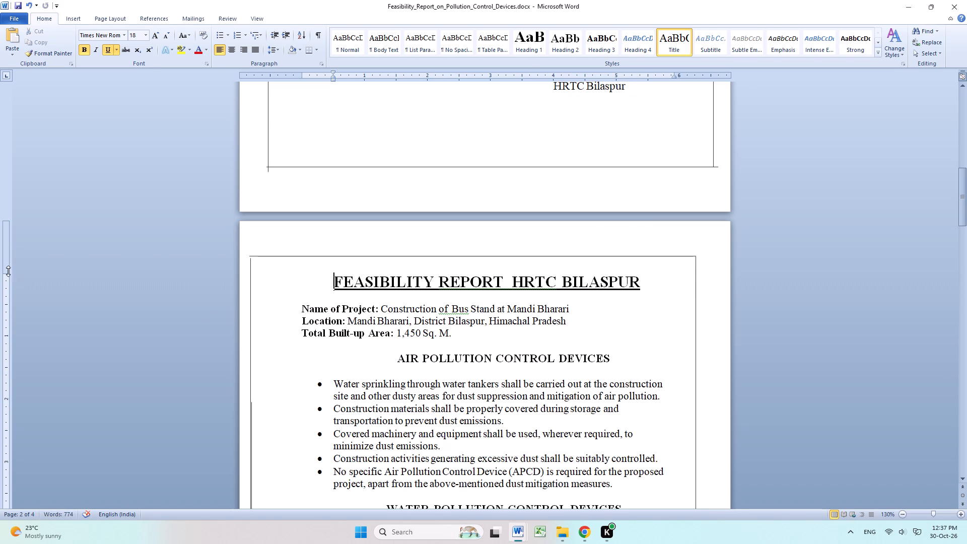
{"action": "left_click_drag", "start_coordinate": [7, 272], "coordinate": [7, 264]}
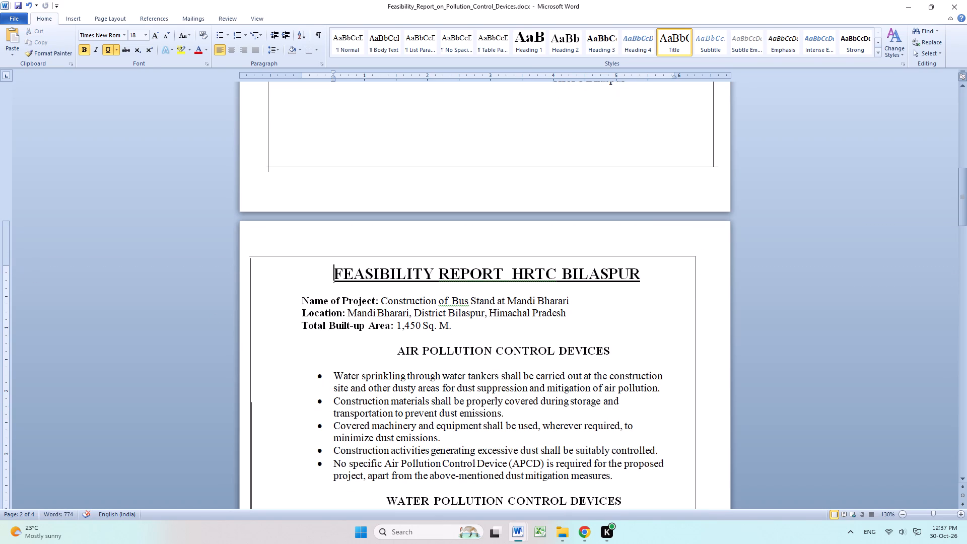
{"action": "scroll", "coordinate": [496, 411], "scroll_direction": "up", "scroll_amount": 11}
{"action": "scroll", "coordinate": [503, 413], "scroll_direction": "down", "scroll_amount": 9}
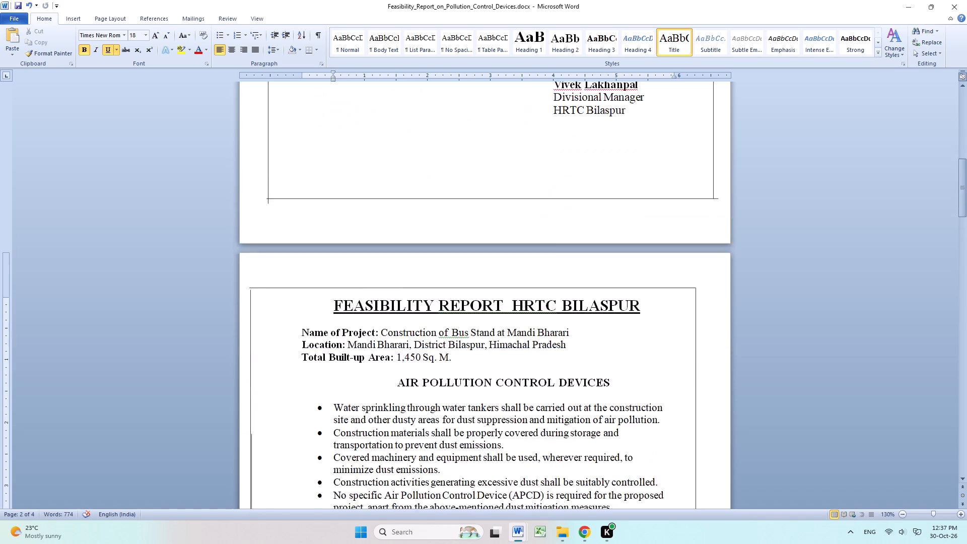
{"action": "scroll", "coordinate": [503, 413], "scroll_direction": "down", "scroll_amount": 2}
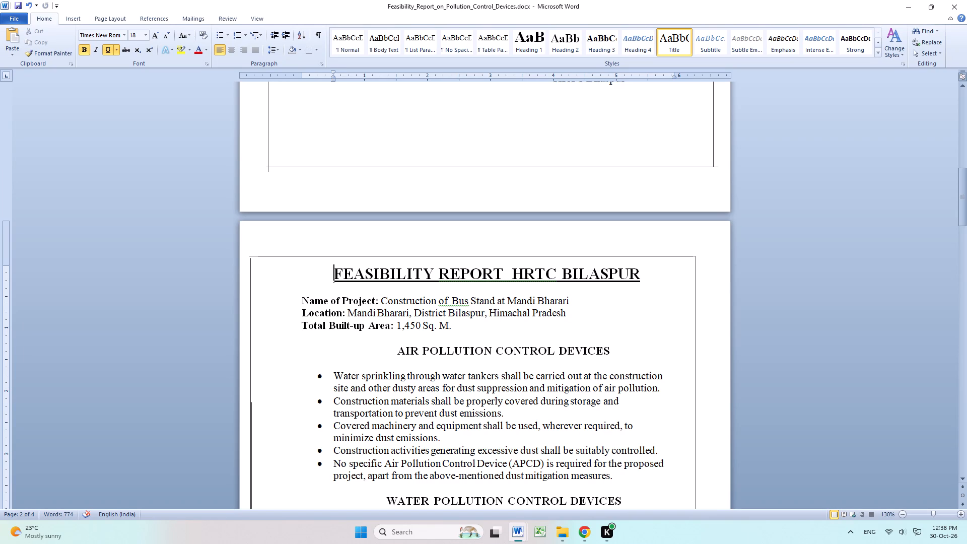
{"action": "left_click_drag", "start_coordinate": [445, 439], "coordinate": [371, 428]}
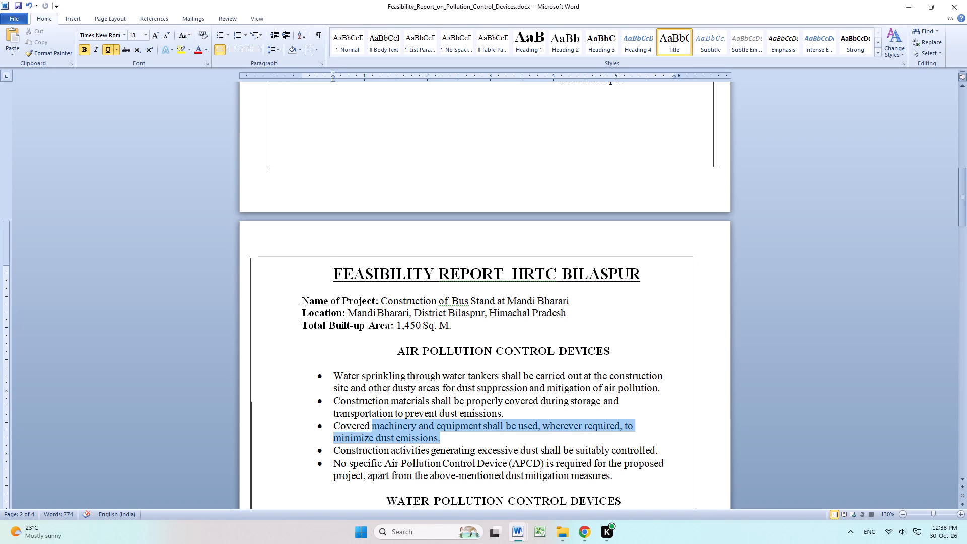
Shorten the last bullet under "AIR POLLUTION CONTROL DEVICES" to read "No specific Air Pollution Control Device (APCD) is required.".
{"action": "left_click_drag", "start_coordinate": [371, 428], "coordinate": [368, 428]}
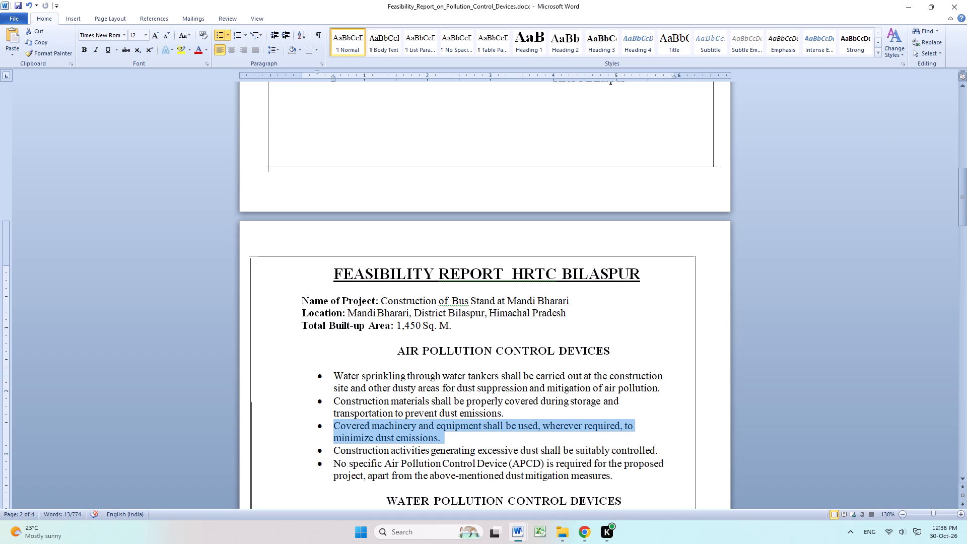
{"action": "left_click_drag", "start_coordinate": [386, 464], "coordinate": [474, 468]}
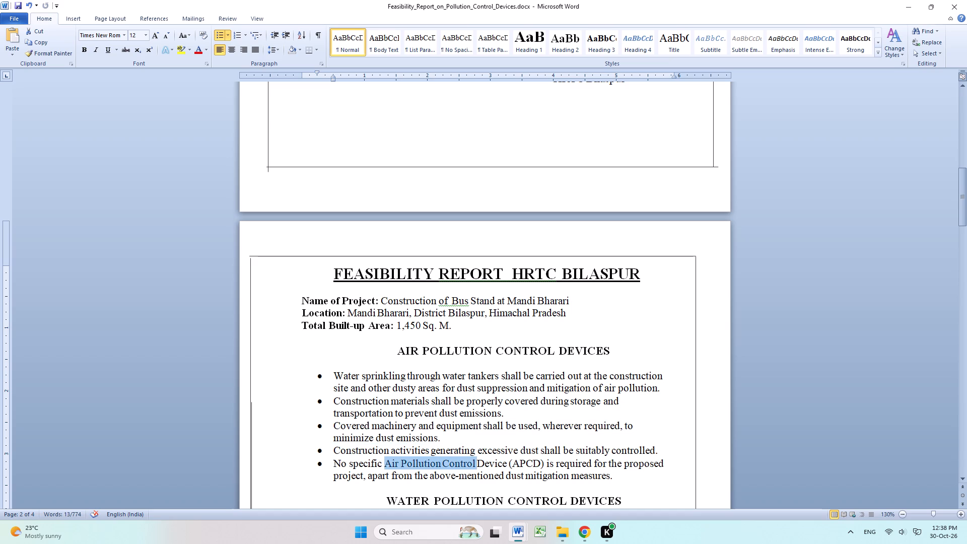
{"action": "left_click_drag", "start_coordinate": [474, 468], "coordinate": [502, 467]}
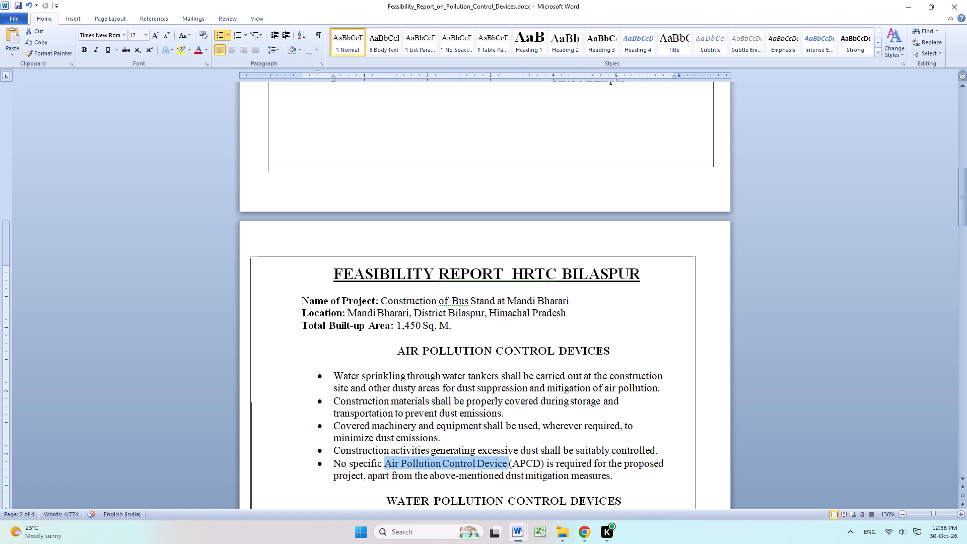
{"action": "left_click", "coordinate": [592, 464]}
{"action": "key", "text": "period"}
{"action": "left_click_drag", "start_coordinate": [615, 477], "coordinate": [609, 474]}
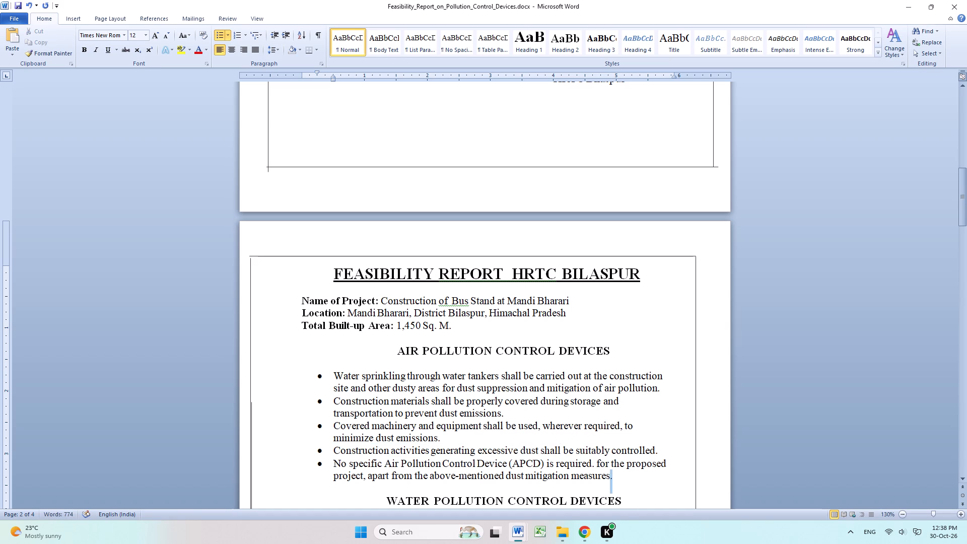
{"action": "left_click_drag", "start_coordinate": [609, 474], "coordinate": [602, 468]}
{"action": "key", "text": "BackSpace"}
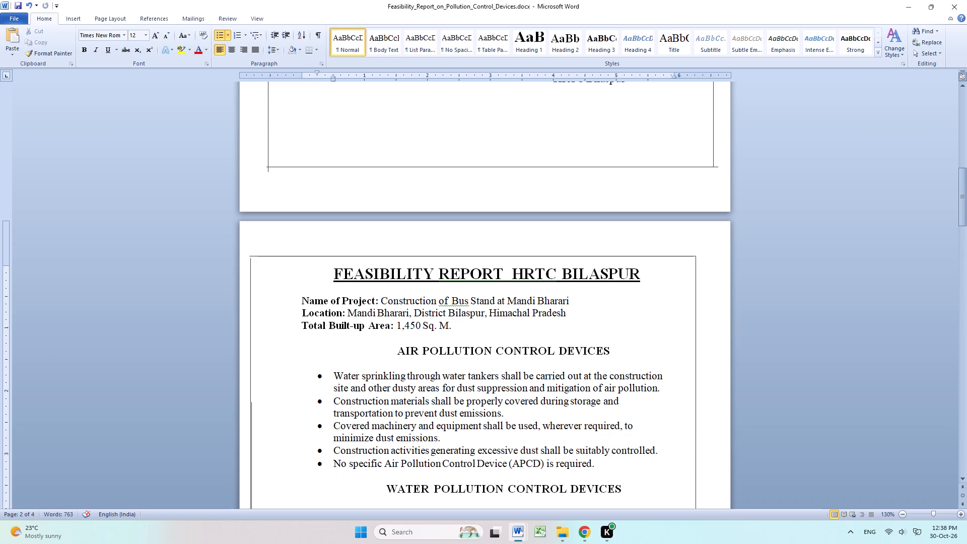
Delete the drainage arrangements, IPH water supply, and sanitation and wastewater disposal bullets under "WATER POLLUTION CONTROL DEVICES".
{"action": "scroll", "coordinate": [459, 446], "scroll_direction": "down", "scroll_amount": 2}
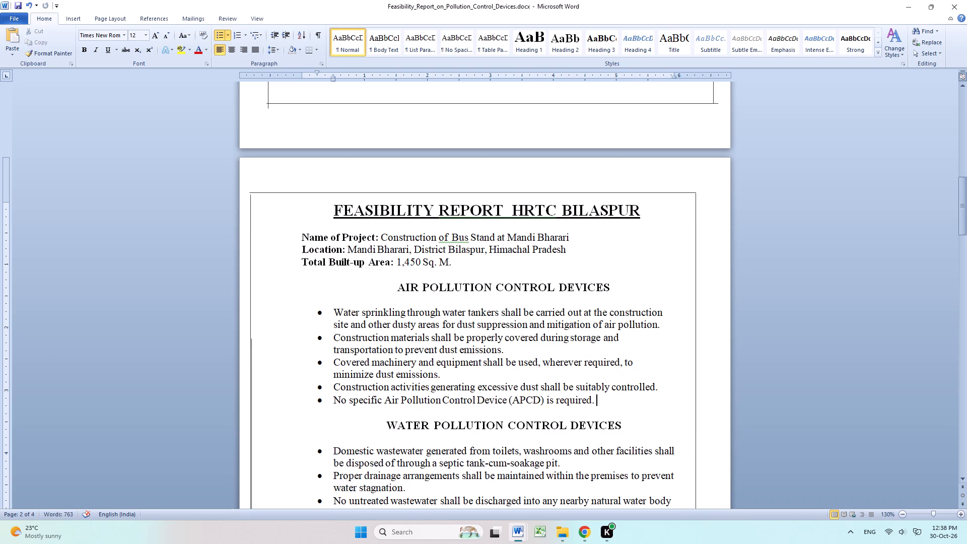
{"action": "scroll", "coordinate": [429, 430], "scroll_direction": "down", "scroll_amount": 2}
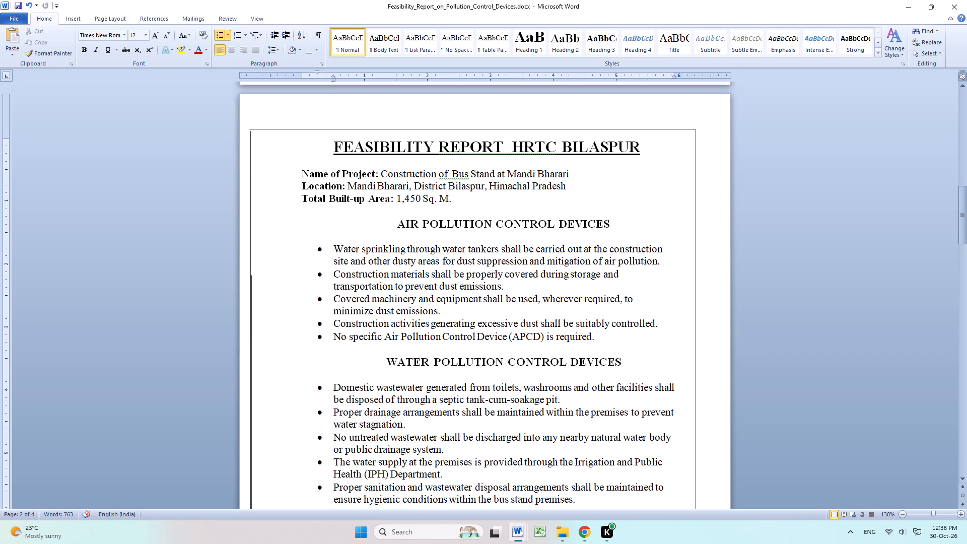
{"action": "left_click_drag", "start_coordinate": [407, 422], "coordinate": [406, 422]}
{"action": "left_click_drag", "start_coordinate": [406, 422], "coordinate": [327, 413]}
{"action": "key", "text": "BackSpace"}
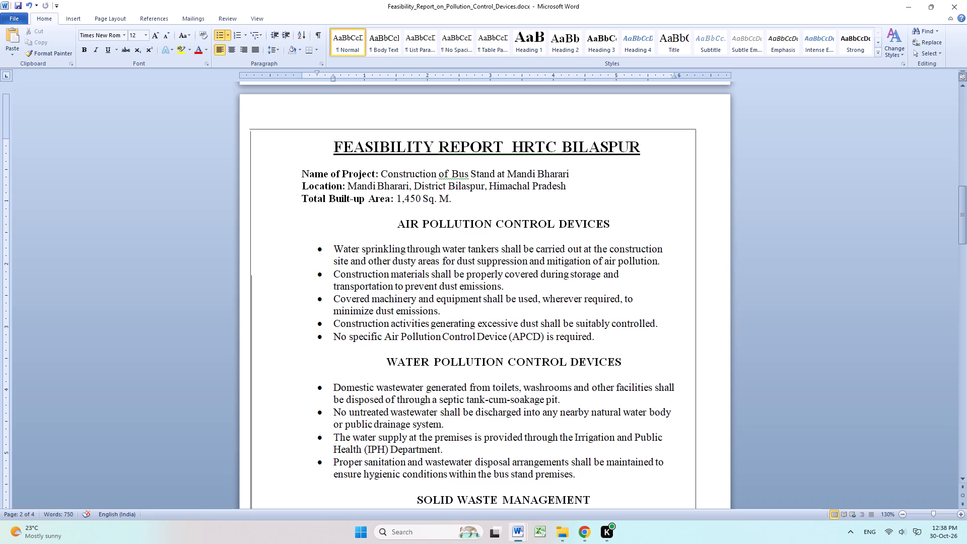
{"action": "left_click", "coordinate": [448, 423]}
{"action": "left_click_drag", "start_coordinate": [448, 448], "coordinate": [363, 438]}
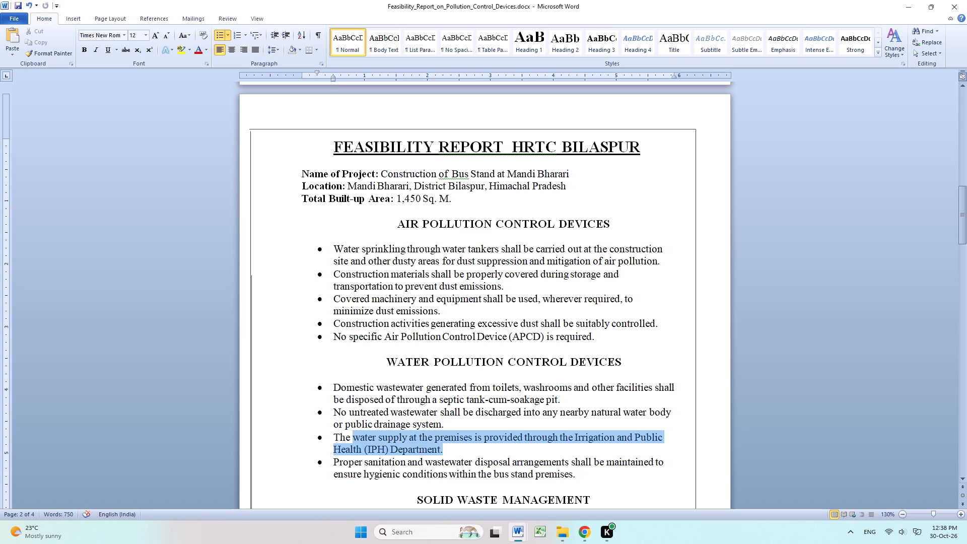
{"action": "left_click_drag", "start_coordinate": [363, 438], "coordinate": [342, 438]}
{"action": "key", "text": "BackSpace"}
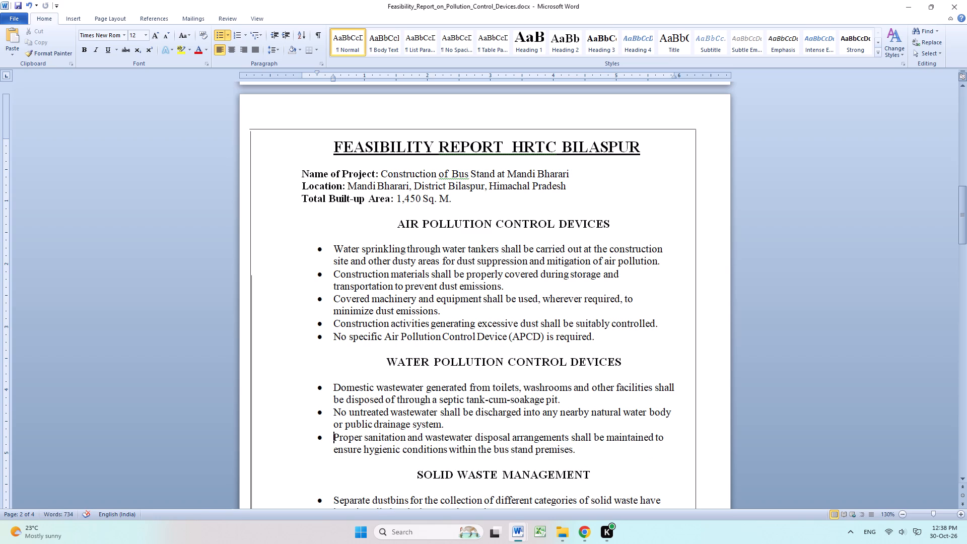
{"action": "left_click_drag", "start_coordinate": [578, 453], "coordinate": [492, 438]}
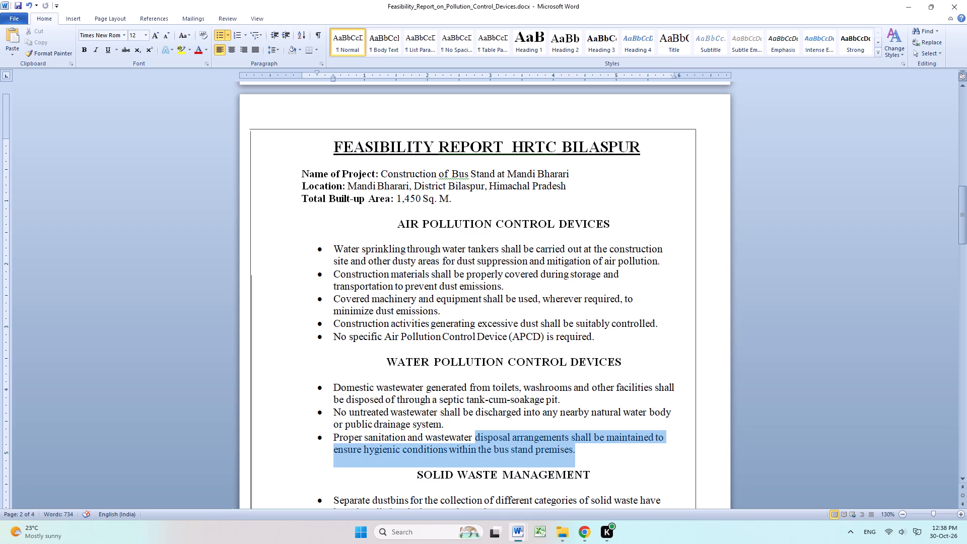
{"action": "left_click_drag", "start_coordinate": [492, 438], "coordinate": [350, 438]}
{"action": "key", "text": "BackSpace"}
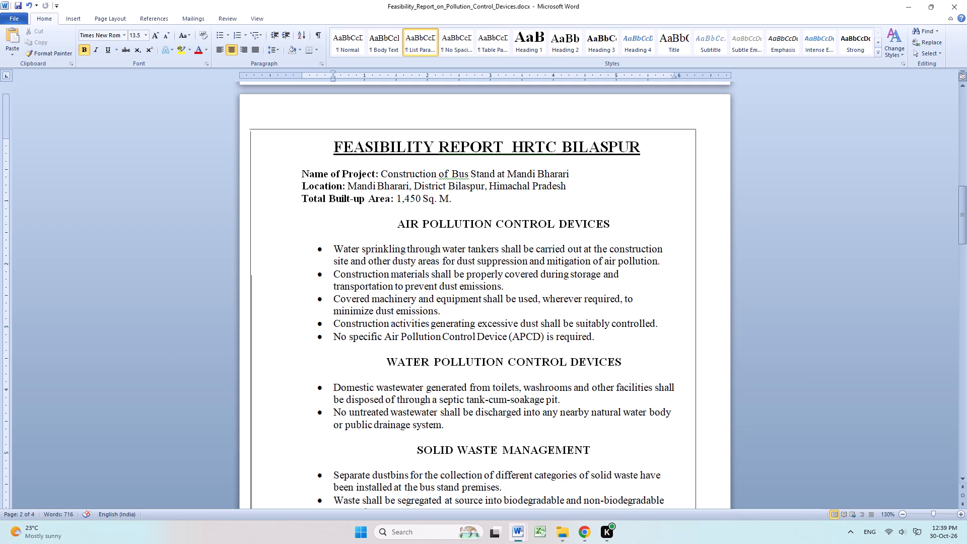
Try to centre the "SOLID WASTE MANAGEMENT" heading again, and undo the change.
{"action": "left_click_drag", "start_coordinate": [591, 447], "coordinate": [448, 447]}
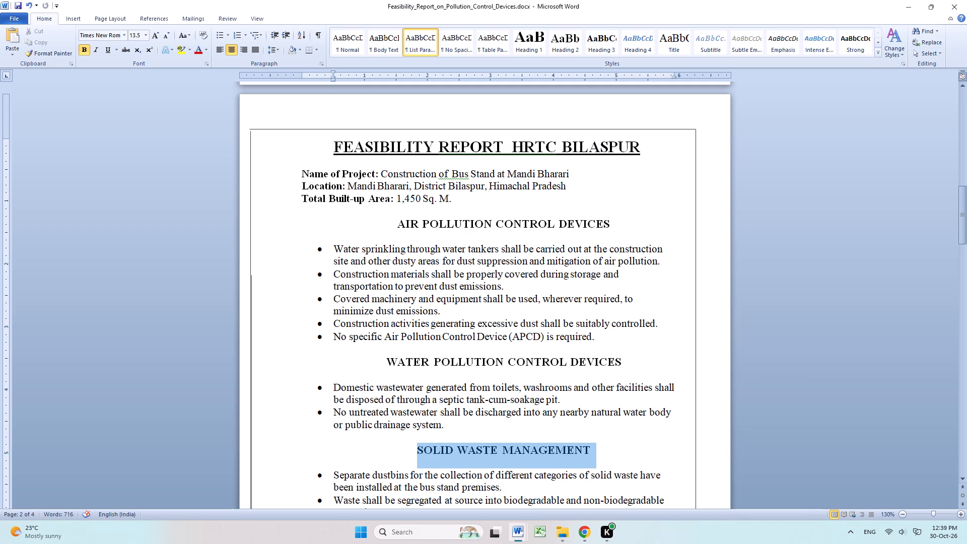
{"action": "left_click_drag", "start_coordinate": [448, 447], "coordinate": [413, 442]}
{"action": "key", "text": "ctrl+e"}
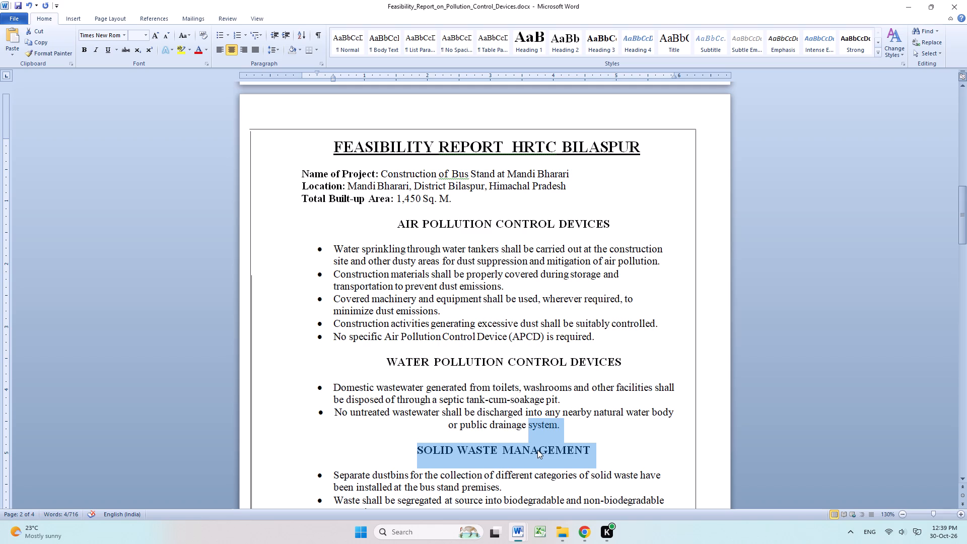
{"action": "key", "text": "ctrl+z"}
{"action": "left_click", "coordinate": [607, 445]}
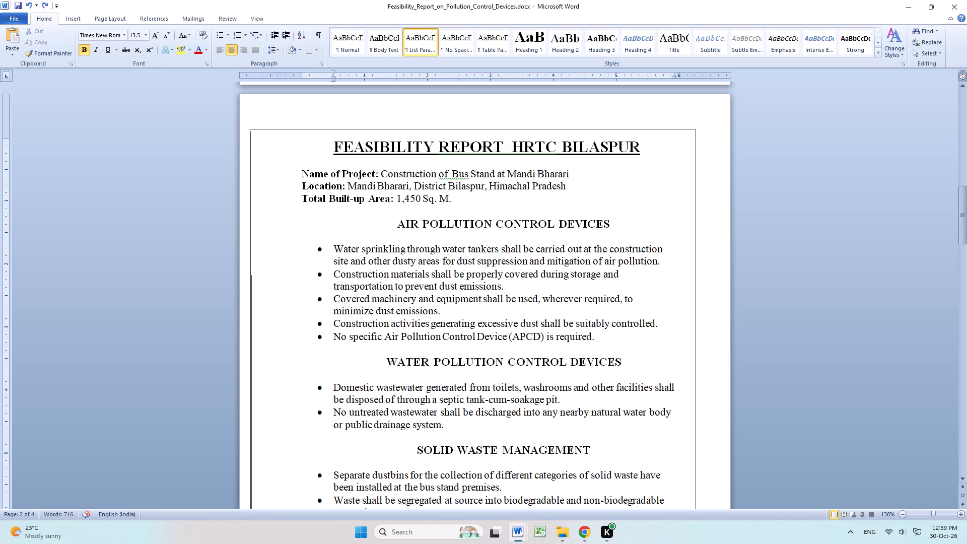
Delete the bullets on keeping the premises clean and on food waste under "SOLID WASTE MANAGEMENT", leaving no empty lines between bullets.
{"action": "scroll", "coordinate": [568, 471], "scroll_direction": "down", "scroll_amount": 3}
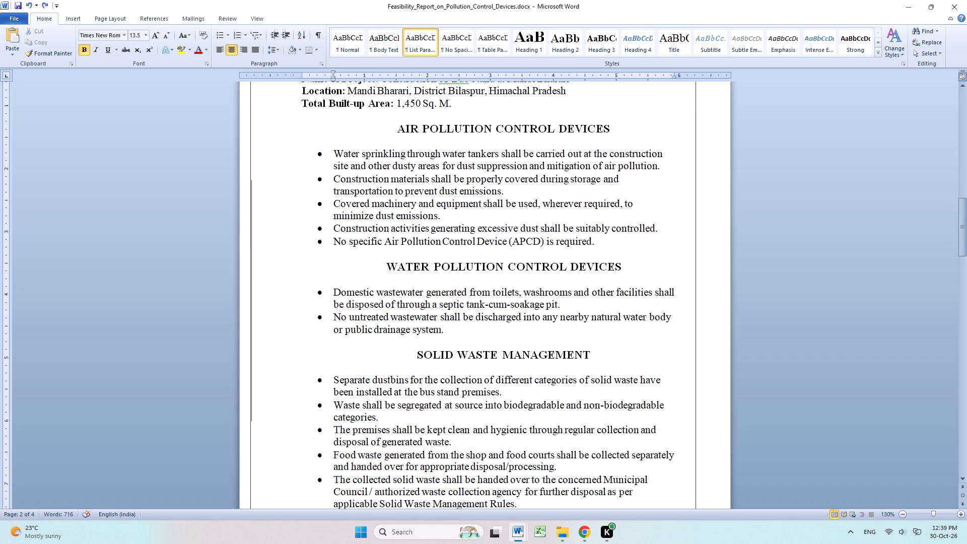
{"action": "left_click", "coordinate": [361, 408]}
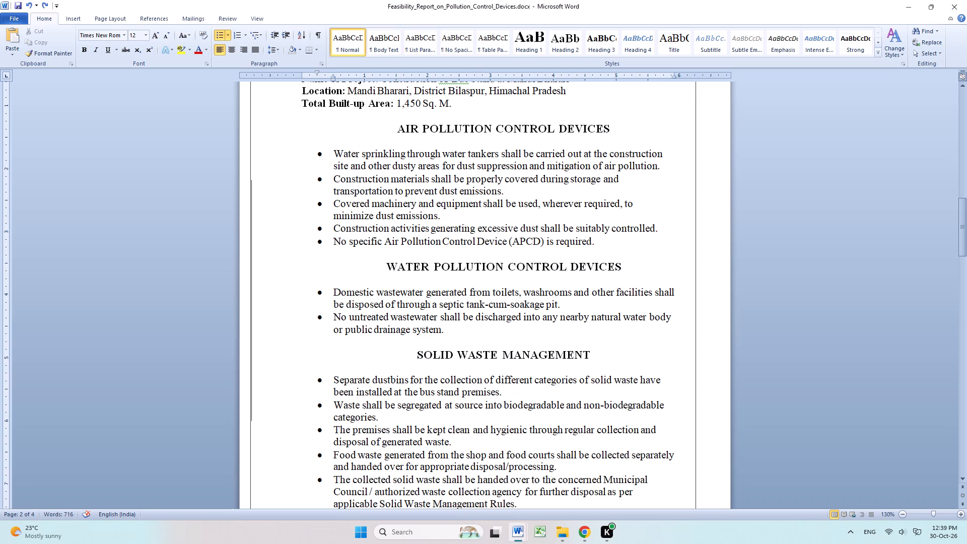
{"action": "left_click", "coordinate": [383, 417]}
{"action": "left_click_drag", "start_coordinate": [450, 440], "coordinate": [383, 430]}
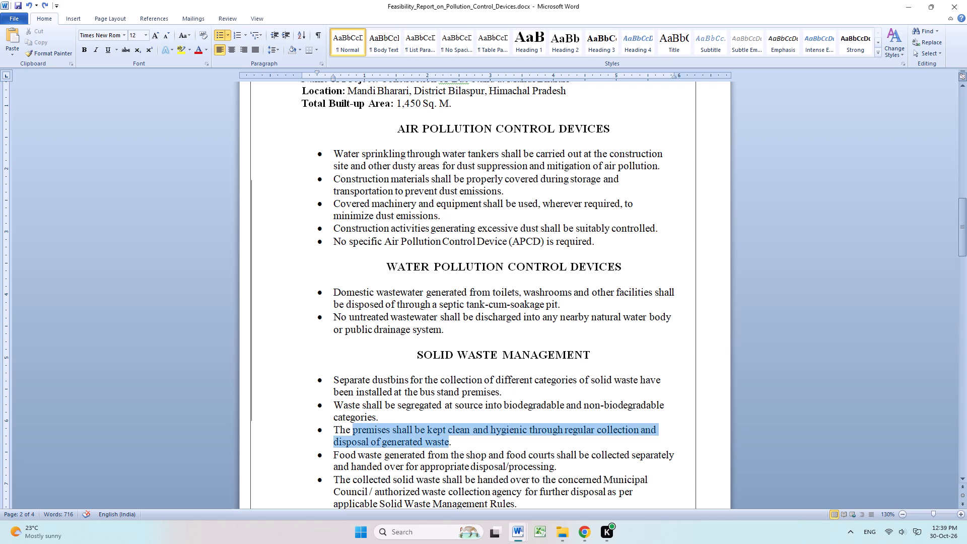
{"action": "left_click_drag", "start_coordinate": [383, 430], "coordinate": [339, 424]}
{"action": "key", "text": "BackSpace"}
{"action": "key", "text": "BackSpace"}
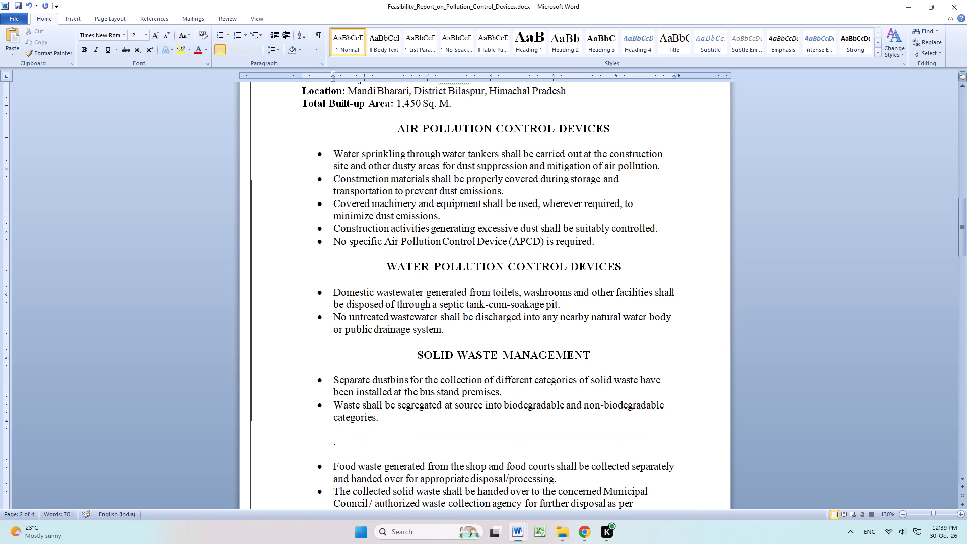
{"action": "key", "text": "BackSpace"}
{"action": "key", "text": "BackSpace"}
{"action": "key", "text": "Delete"}
{"action": "key", "text": "Delete"}
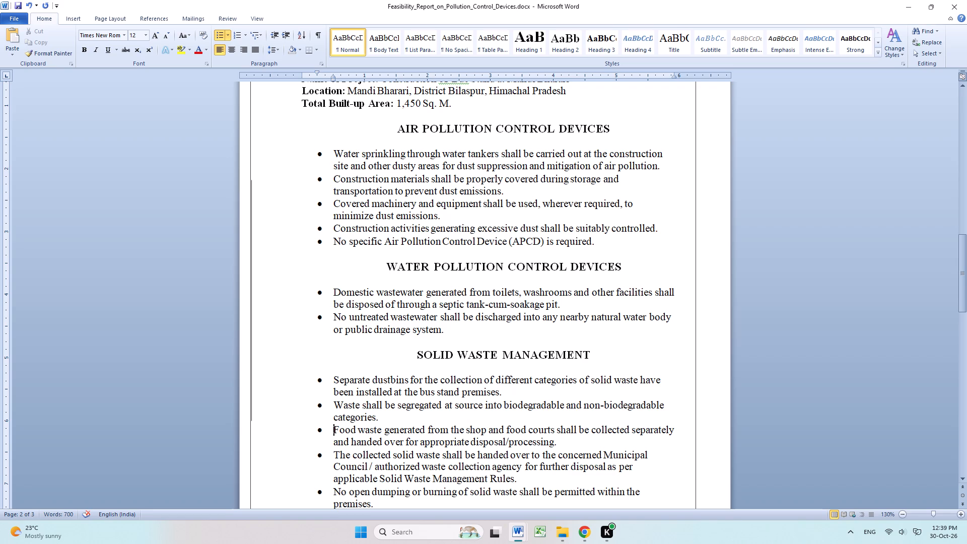
{"action": "left_click_drag", "start_coordinate": [559, 443], "coordinate": [321, 431]}
{"action": "key", "text": "BackSpace"}
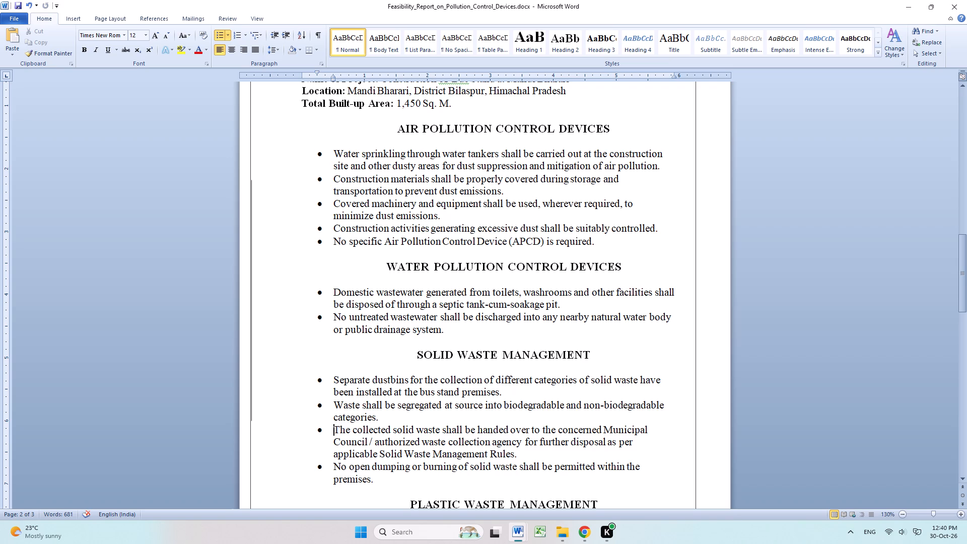
Remove "/ authorized waste collection agency" from the Municipal Council bullet under "SOLID WASTE MANAGEMENT".
{"action": "left_click_drag", "start_coordinate": [369, 442], "coordinate": [461, 446]}
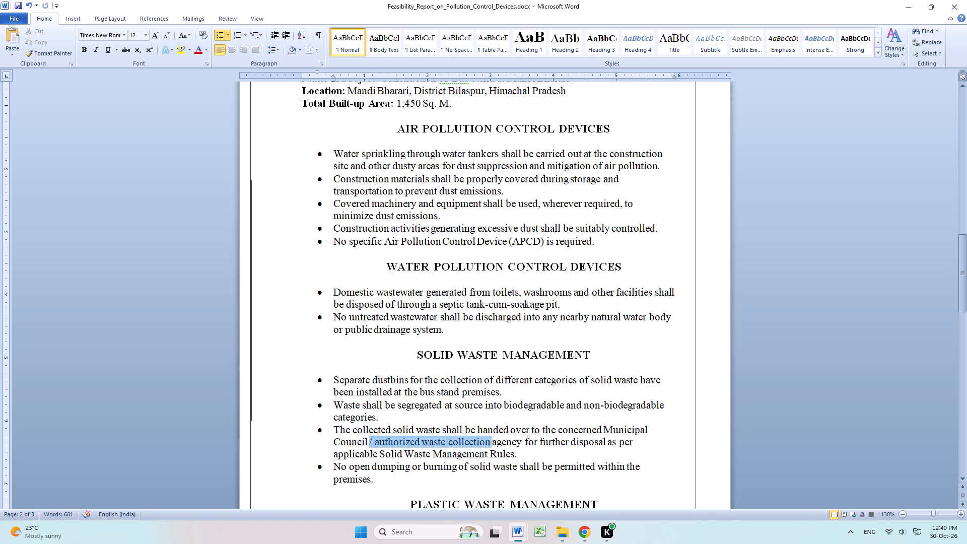
{"action": "left_click_drag", "start_coordinate": [461, 446], "coordinate": [523, 443]}
{"action": "key", "text": "BackSpace"}
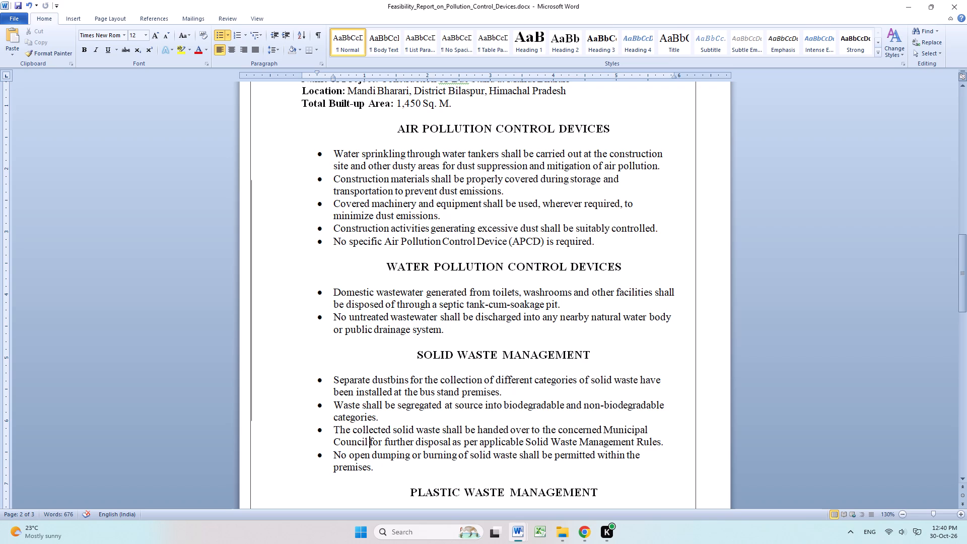
{"action": "left_click", "coordinate": [378, 467]}
Delete the entire "PLASTIC WASTE MANAGEMENT" section, including its heading and all its bullets.
{"action": "scroll", "coordinate": [441, 459], "scroll_direction": "down", "scroll_amount": 4}
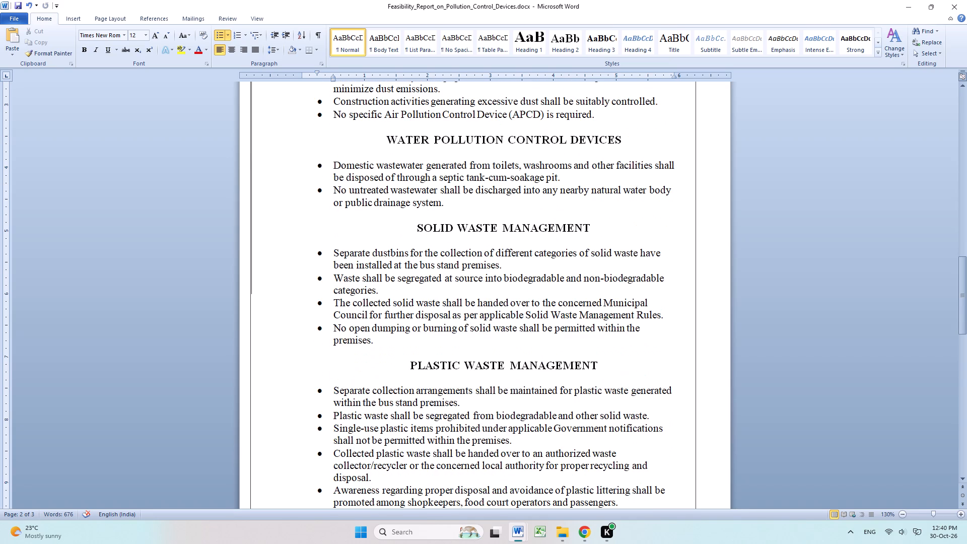
{"action": "scroll", "coordinate": [489, 416], "scroll_direction": "down", "scroll_amount": 5}
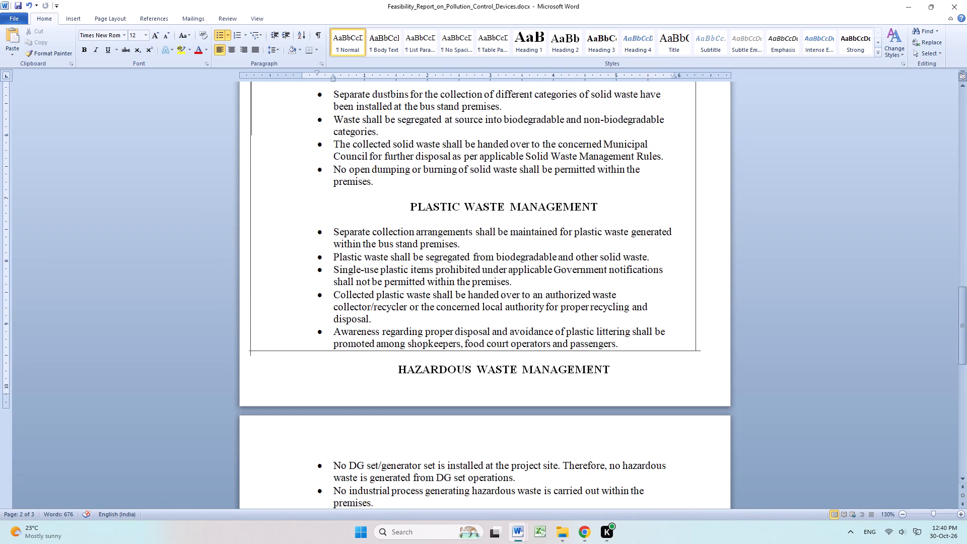
{"action": "left_click_drag", "start_coordinate": [625, 346], "coordinate": [439, 208]}
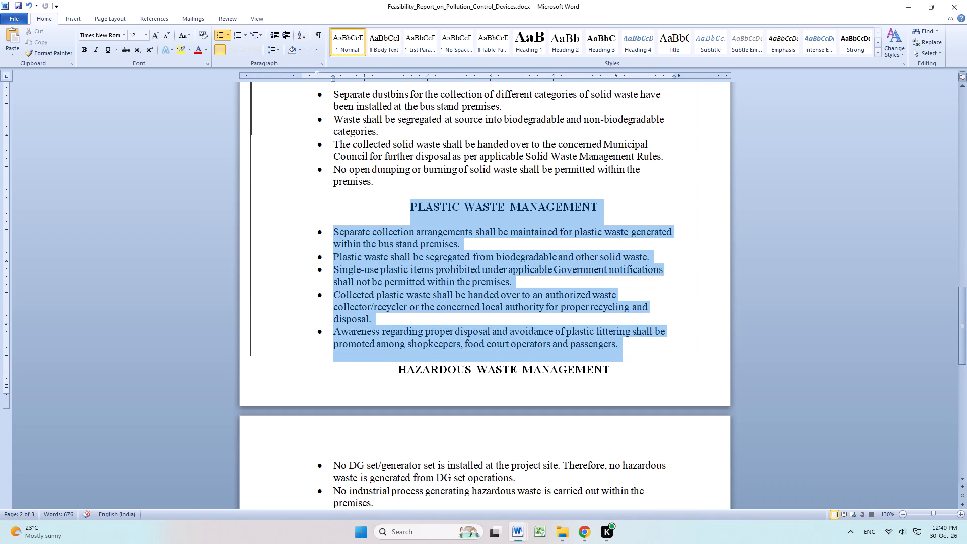
{"action": "left_click_drag", "start_coordinate": [439, 208], "coordinate": [420, 205]}
{"action": "key", "text": "BackSpace"}
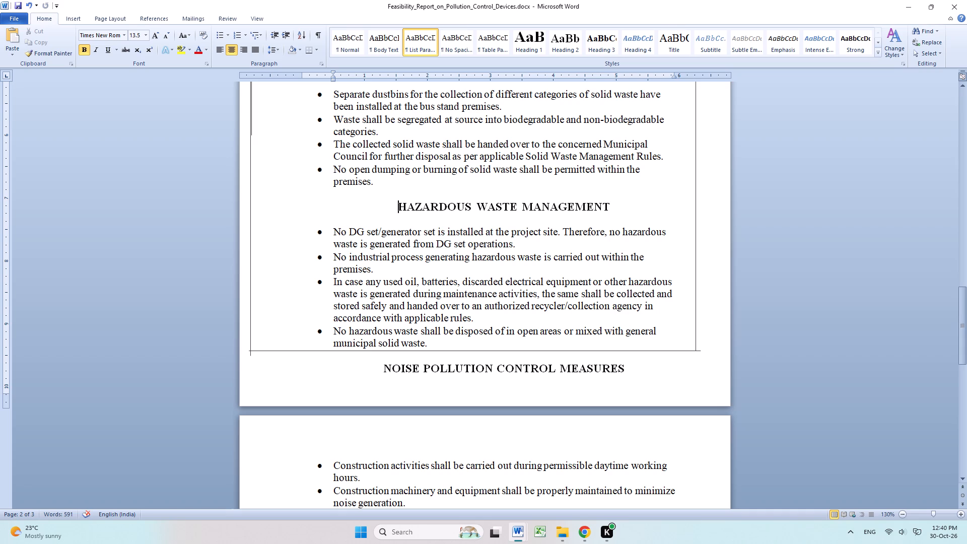
Delete the last two bullets under "HAZARDOUS WASTE MANAGEMENT", covering used oil and batteries and open-area disposal.
{"action": "left_click", "coordinate": [475, 316]}
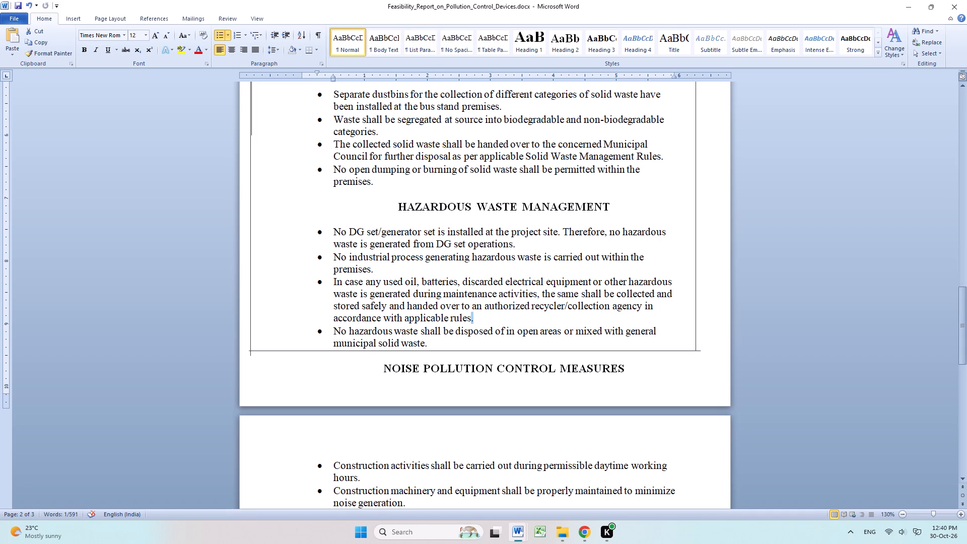
{"action": "left_click_drag", "start_coordinate": [434, 345], "coordinate": [322, 284]}
{"action": "key", "text": "BackSpace"}
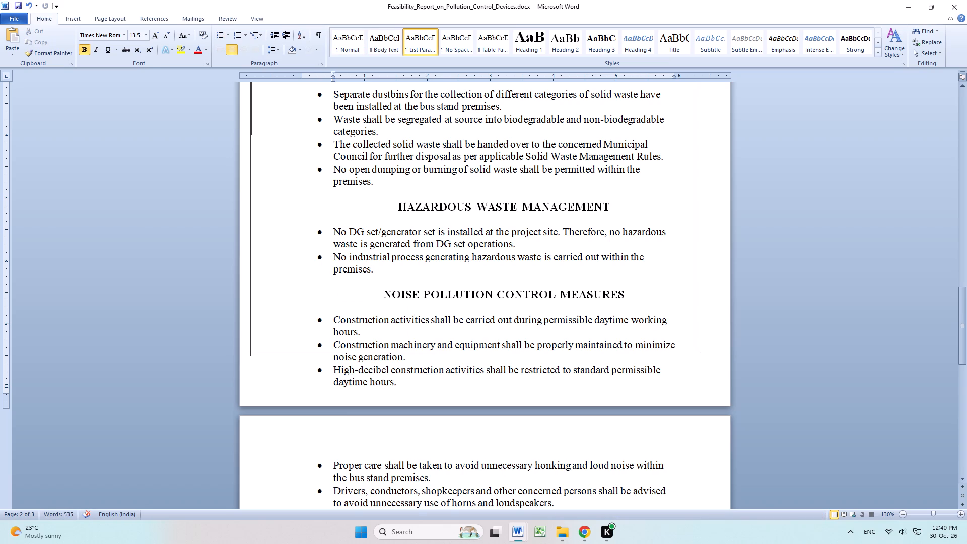
{"action": "left_click_drag", "start_coordinate": [380, 268], "coordinate": [368, 265]}
{"action": "left_click_drag", "start_coordinate": [368, 265], "coordinate": [344, 260]}
{"action": "key", "text": "ctrl+c"}
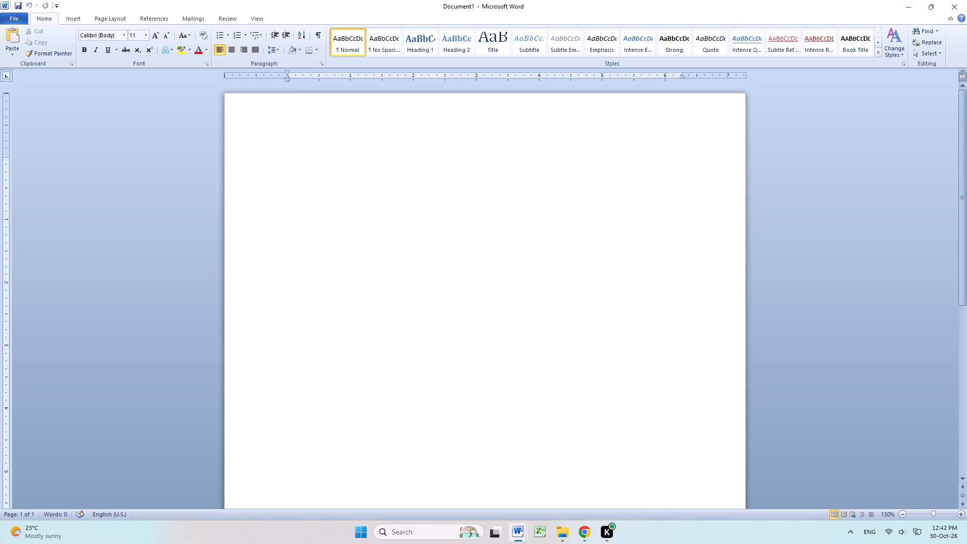
{"action": "left_click", "coordinate": [516, 533]}
{"action": "left_click", "coordinate": [485, 488]}
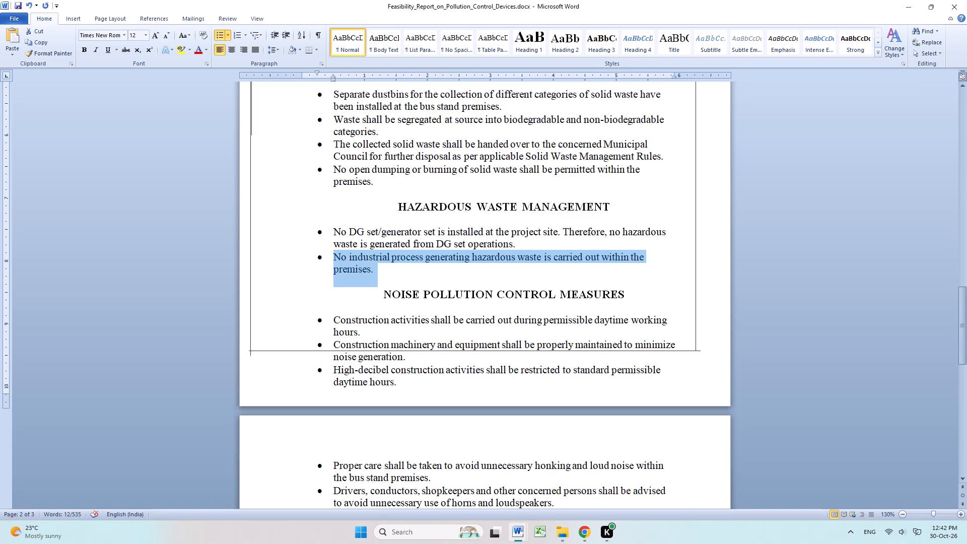
{"action": "key", "text": "ctrl+v"}
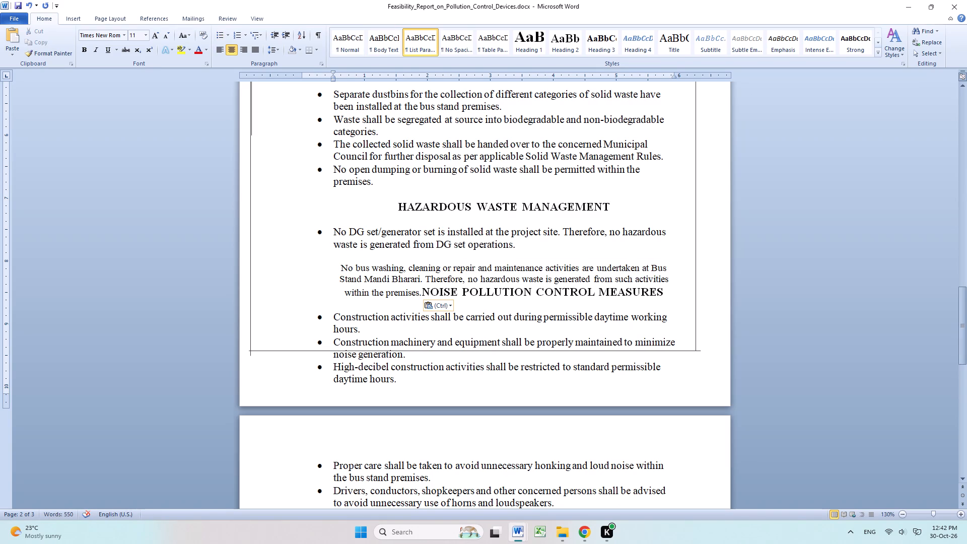
Make the pasted bus-washing text its own bullet directly below the DG set bullet, and split "NOISE POLLUTION CONTROL MEASURES" onto a separate line.
{"action": "left_click", "coordinate": [341, 264]}
{"action": "key", "text": "BackSpace"}
{"action": "key", "text": "BackSpace"}
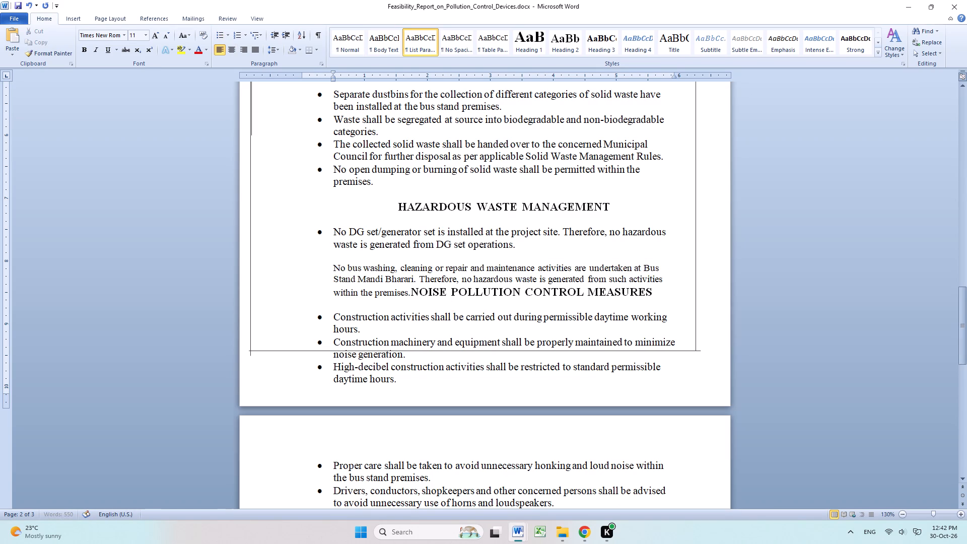
{"action": "key", "text": "BackSpace"}
{"action": "key", "text": "BackSpace"}
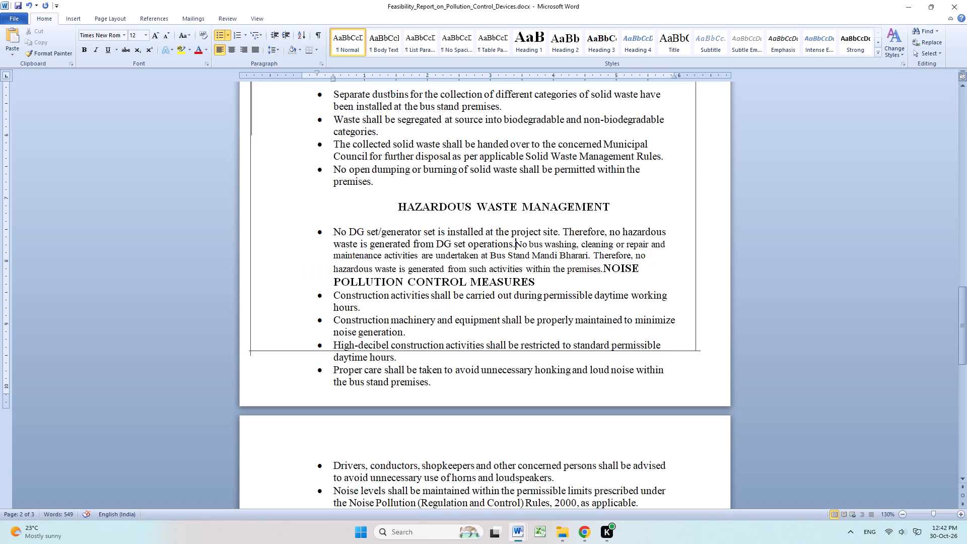
{"action": "key", "text": "Return"}
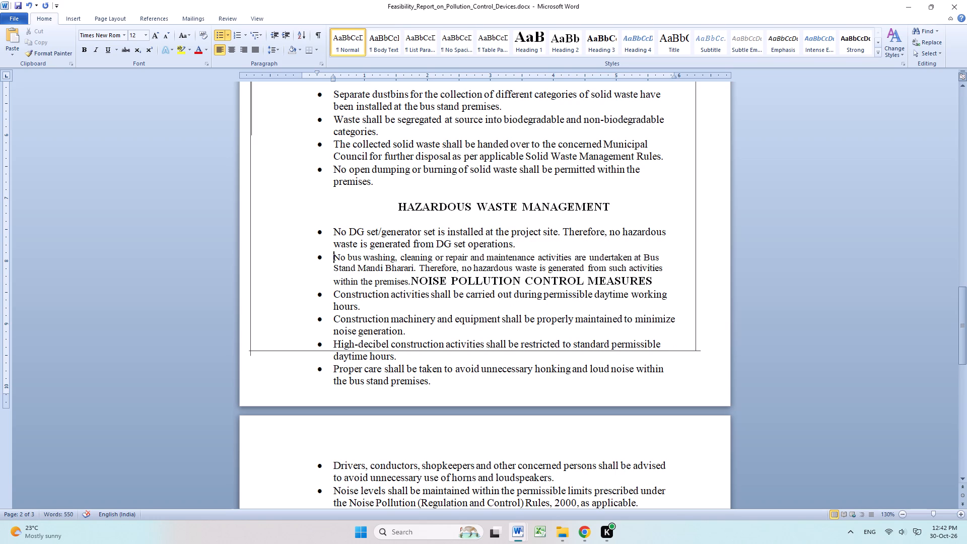
{"action": "left_click", "coordinate": [411, 280]}
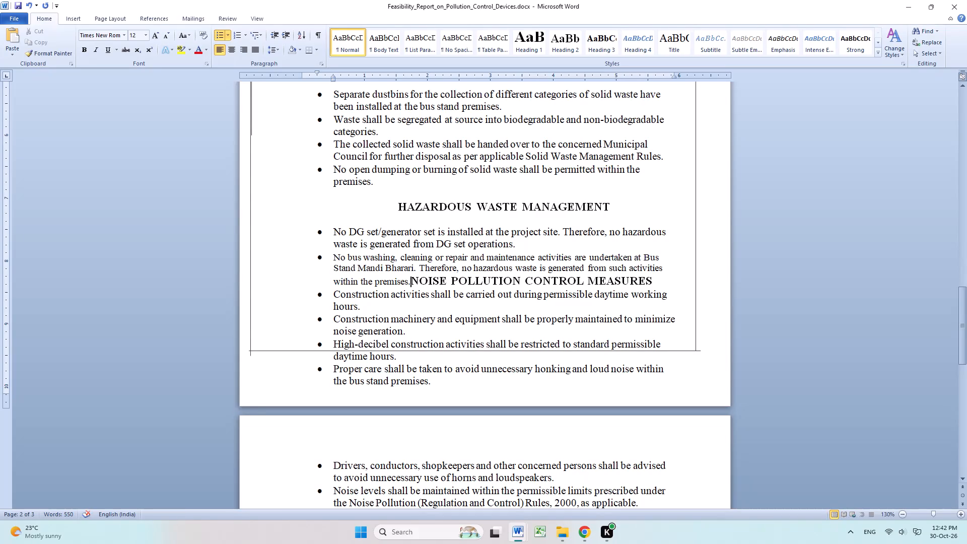
{"action": "key", "text": "Return"}
Review the report's sections and headings on pages 2 and 3 for layout and heading formatting.
{"action": "scroll", "coordinate": [522, 488], "scroll_direction": "down", "scroll_amount": 6}
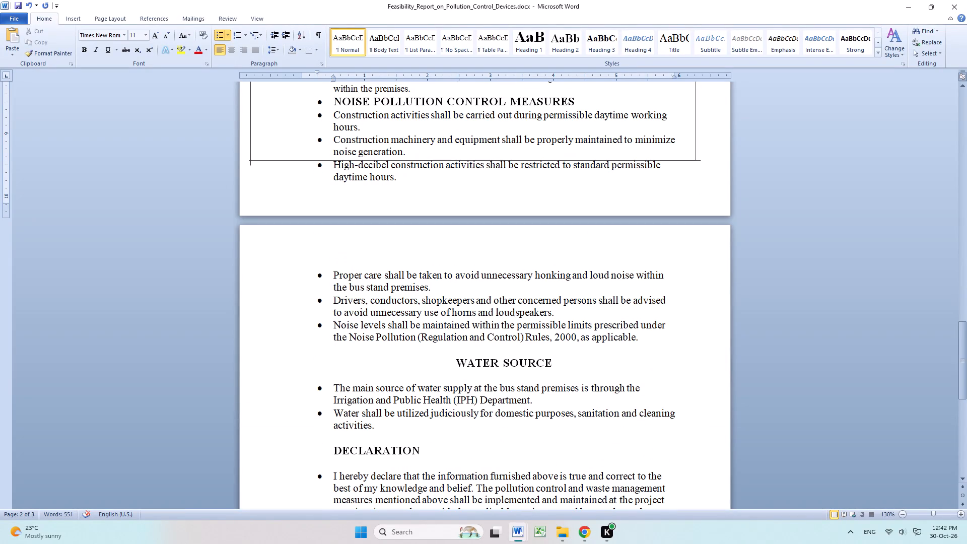
{"action": "scroll", "coordinate": [483, 407], "scroll_direction": "up", "scroll_amount": 8}
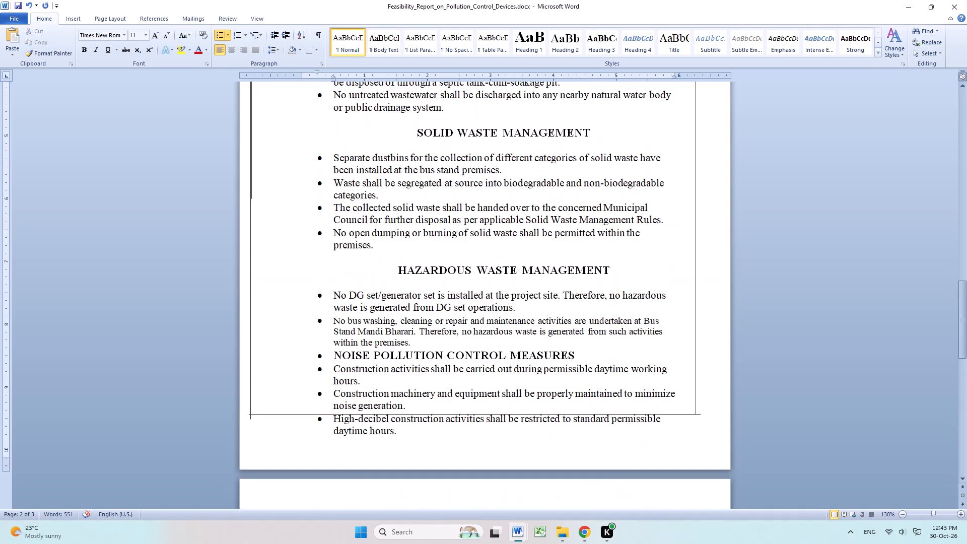
{"action": "scroll", "coordinate": [490, 433], "scroll_direction": "up", "scroll_amount": 10}
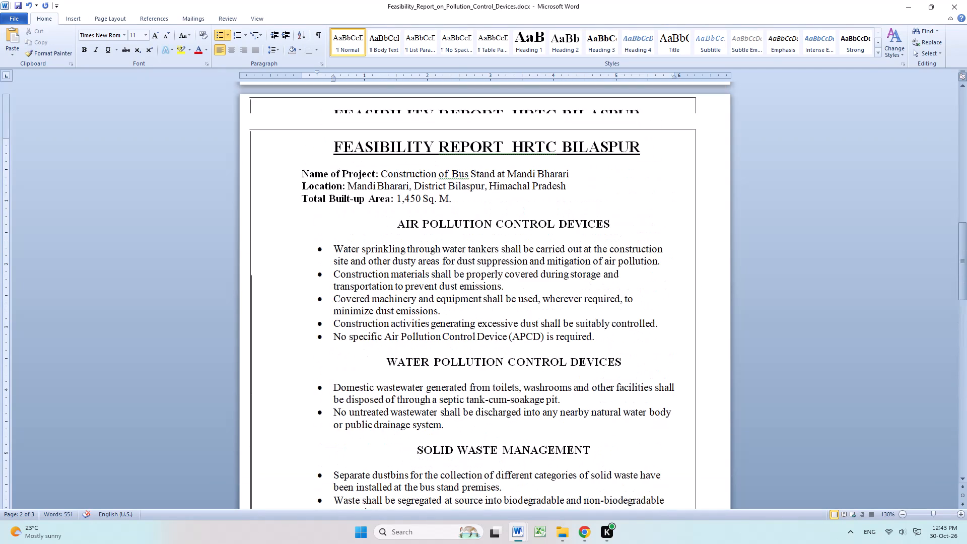
{"action": "scroll", "coordinate": [488, 443], "scroll_direction": "down", "scroll_amount": 10}
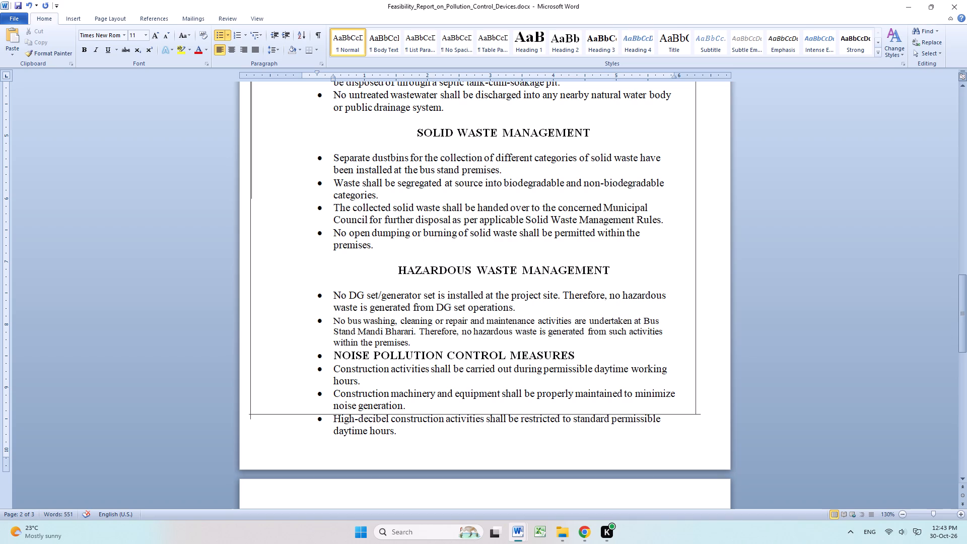
Add an unbulleted blank line above "NOISE POLLUTION CONTROL MEASURES", remove the heading's bullet and centre the heading.
{"action": "left_click", "coordinate": [414, 342]}
{"action": "key", "text": "Return"}
{"action": "left_click", "coordinate": [325, 359]}
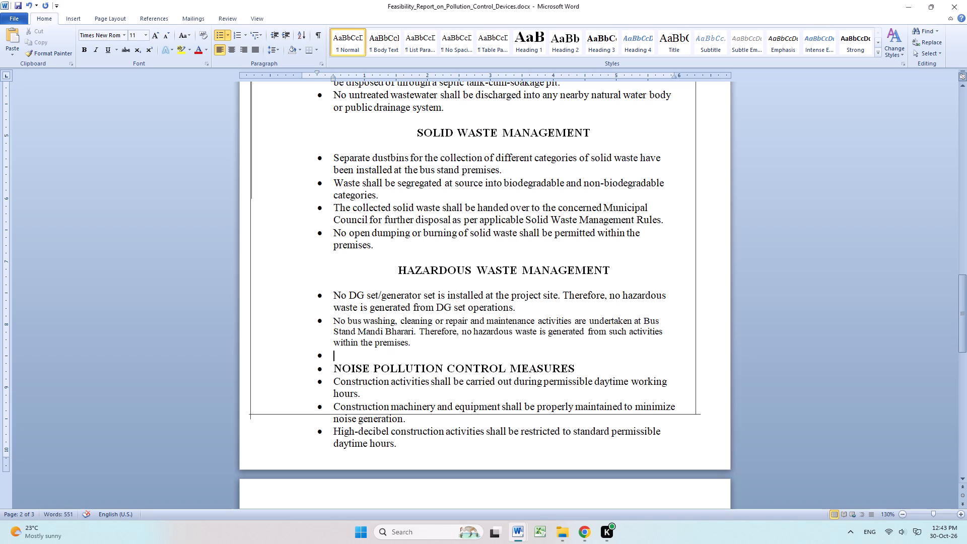
{"action": "key", "text": "BackSpace"}
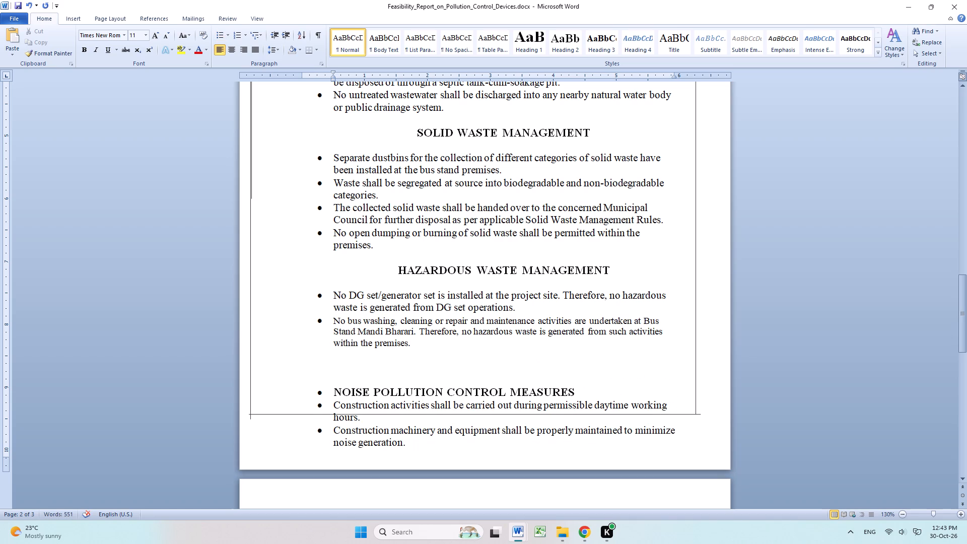
{"action": "left_click", "coordinate": [323, 391]}
{"action": "key", "text": "BackSpace"}
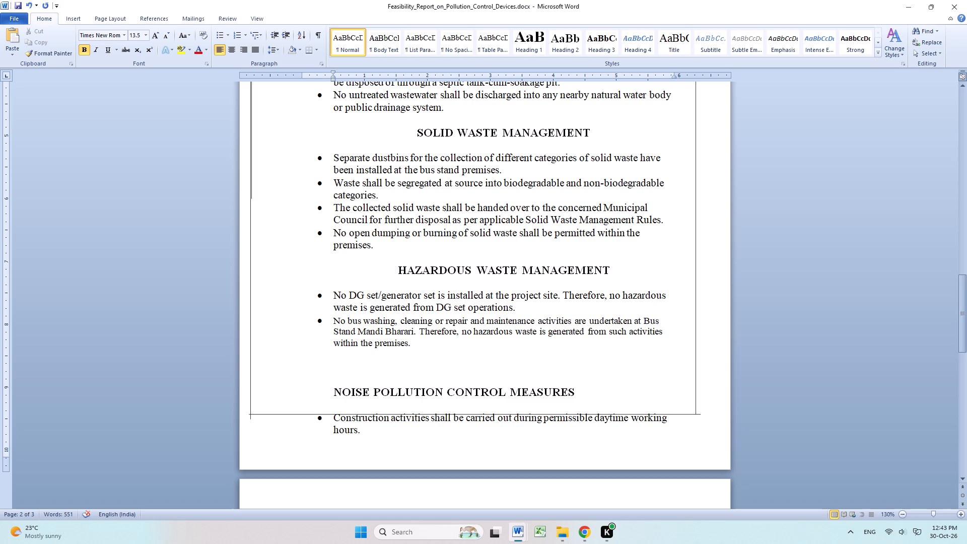
{"action": "left_click_drag", "start_coordinate": [580, 390], "coordinate": [339, 383]}
{"action": "key", "text": "ctrl+e"}
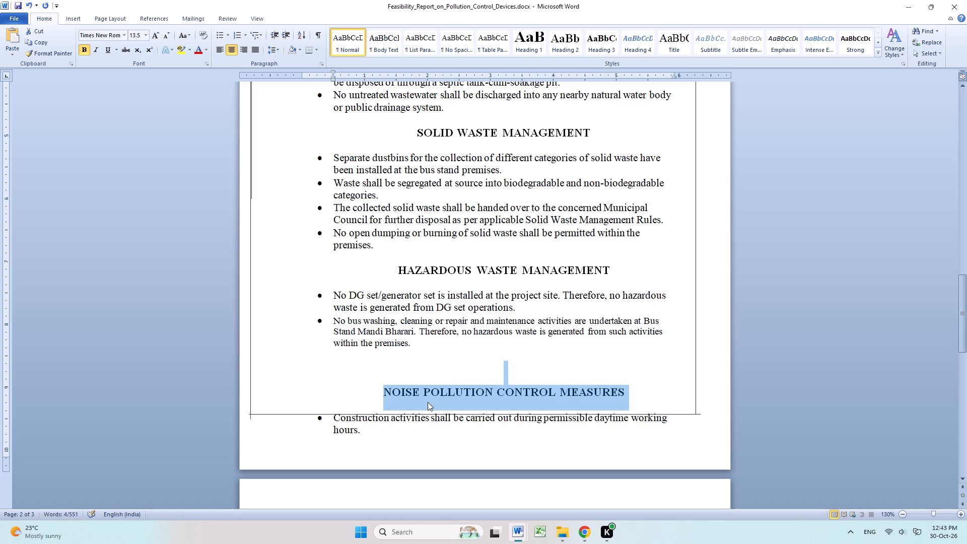
{"action": "left_click", "coordinate": [423, 435]}
Extend page 2's border frame down almost to the page's bottom edge so it encloses the first noise pollution bullet.
{"action": "left_click", "coordinate": [284, 414]}
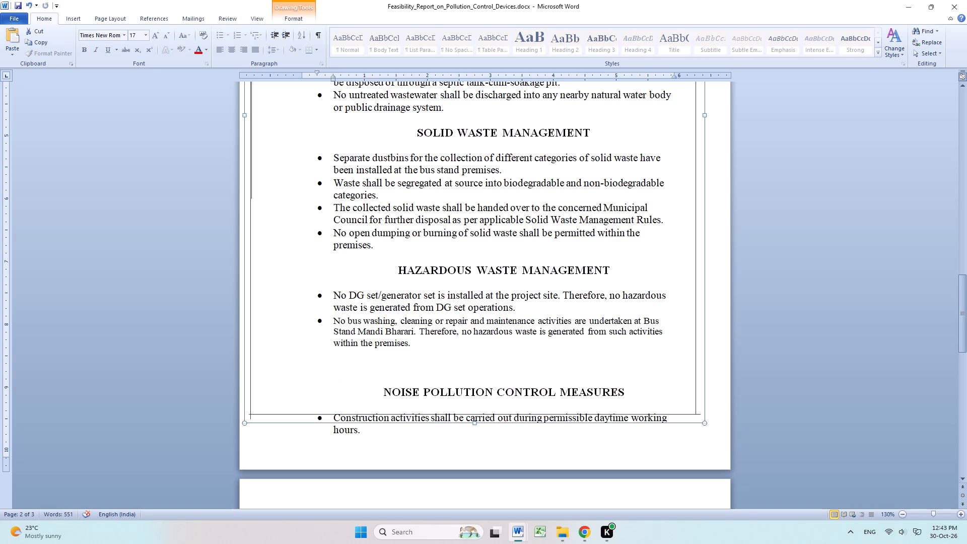
{"action": "left_click_drag", "start_coordinate": [244, 424], "coordinate": [242, 458]}
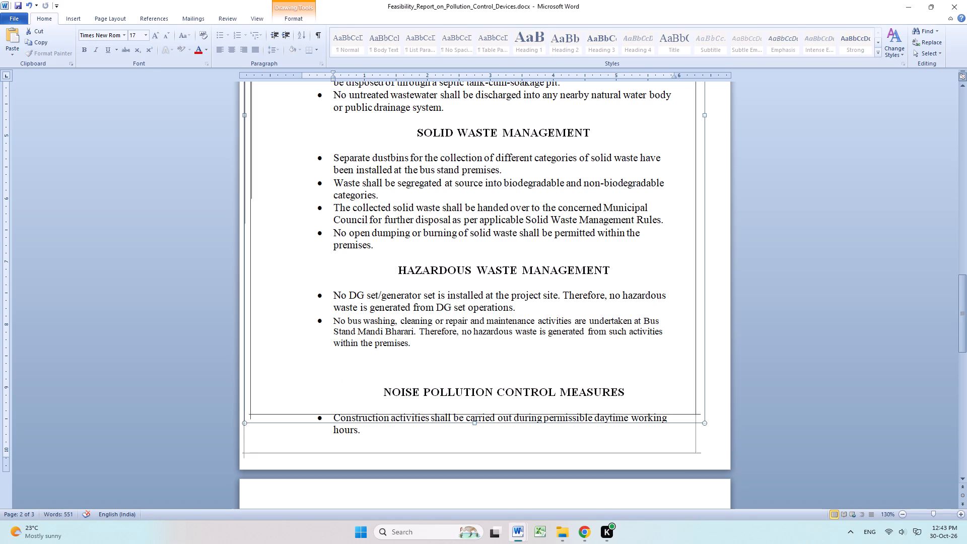
{"action": "left_click_drag", "start_coordinate": [242, 458], "coordinate": [241, 468]}
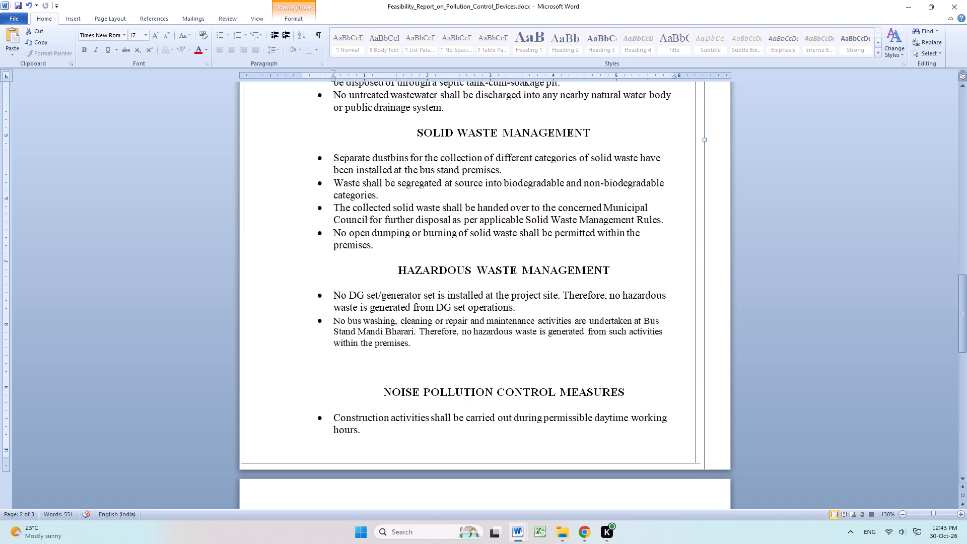
Extend page 2's bottom border line sideways almost to the page's right edge.
{"action": "left_click", "coordinate": [695, 462]}
{"action": "left_click_drag", "start_coordinate": [700, 463], "coordinate": [721, 465]}
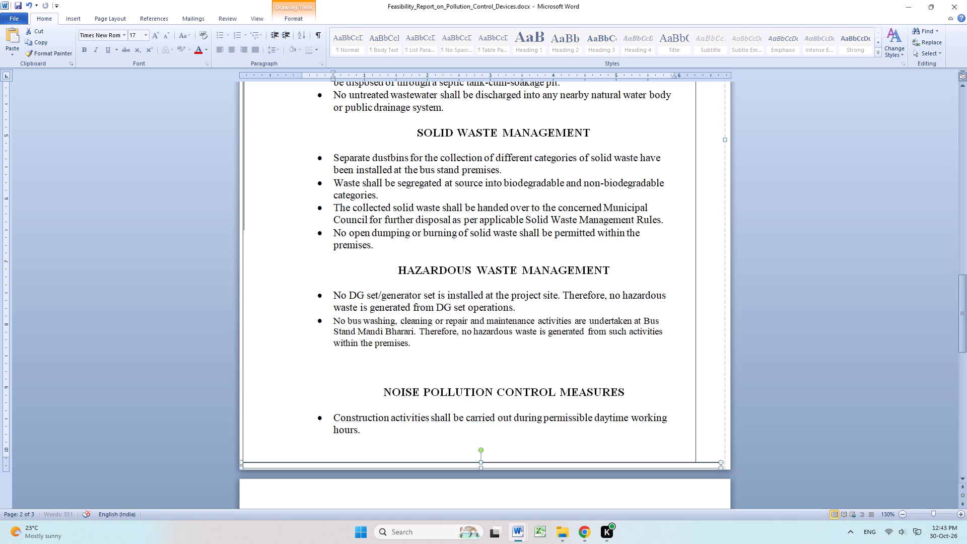
{"action": "left_click", "coordinate": [662, 444]}
Raise the top of page 2's border frame above the report title to just below the page's top edge.
{"action": "scroll", "coordinate": [563, 447], "scroll_direction": "up", "scroll_amount": 6}
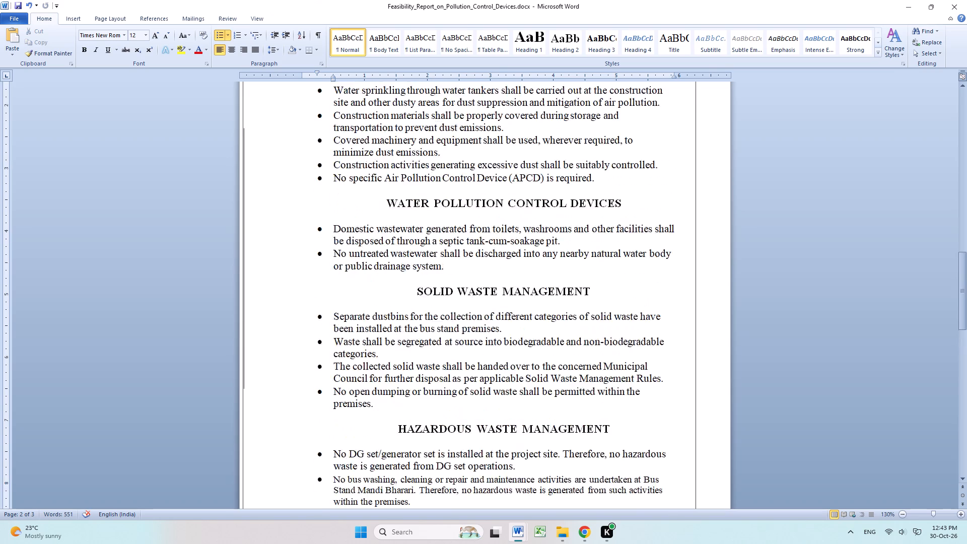
{"action": "scroll", "coordinate": [568, 448], "scroll_direction": "up", "scroll_amount": 7}
{"action": "left_click", "coordinate": [260, 241]}
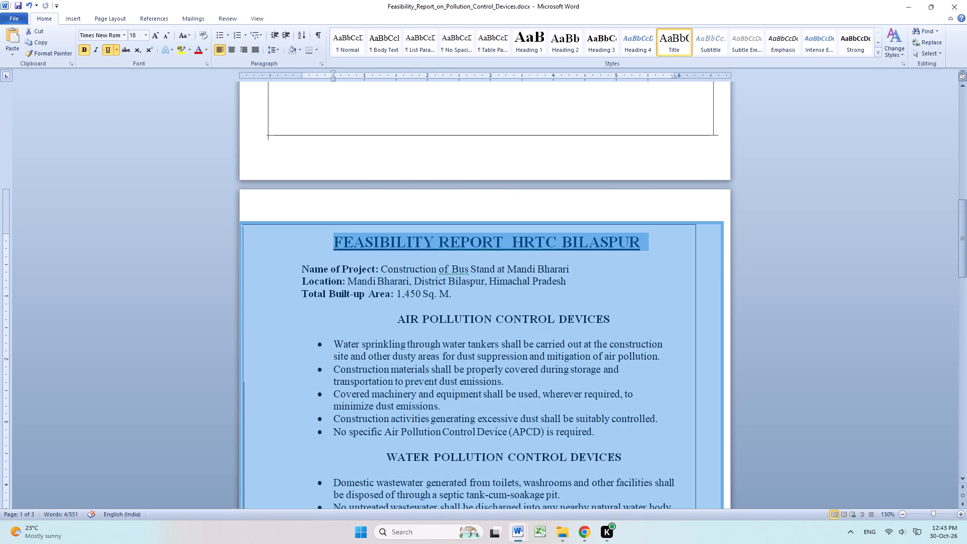
{"action": "left_click", "coordinate": [246, 224]}
{"action": "left_click", "coordinate": [244, 225]}
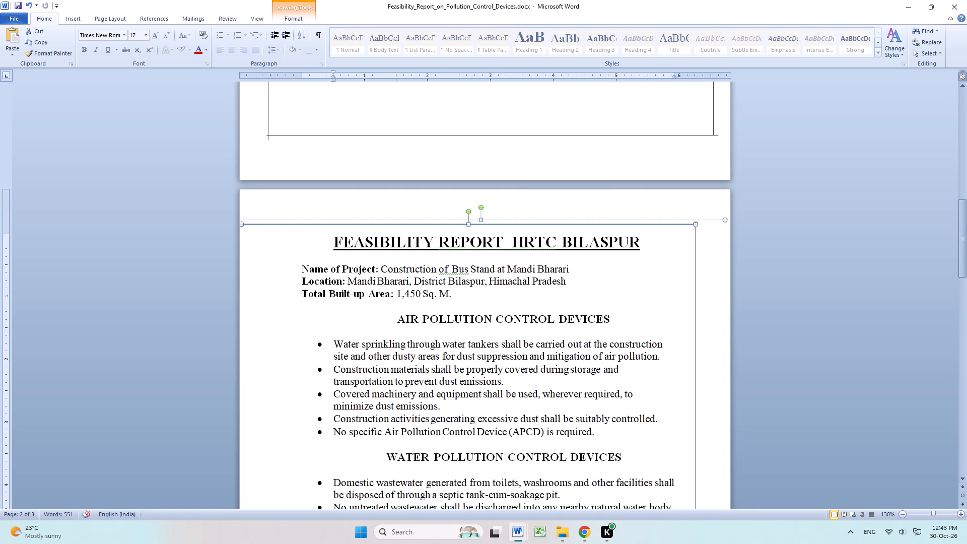
{"action": "left_click_drag", "start_coordinate": [480, 219], "coordinate": [497, 197]}
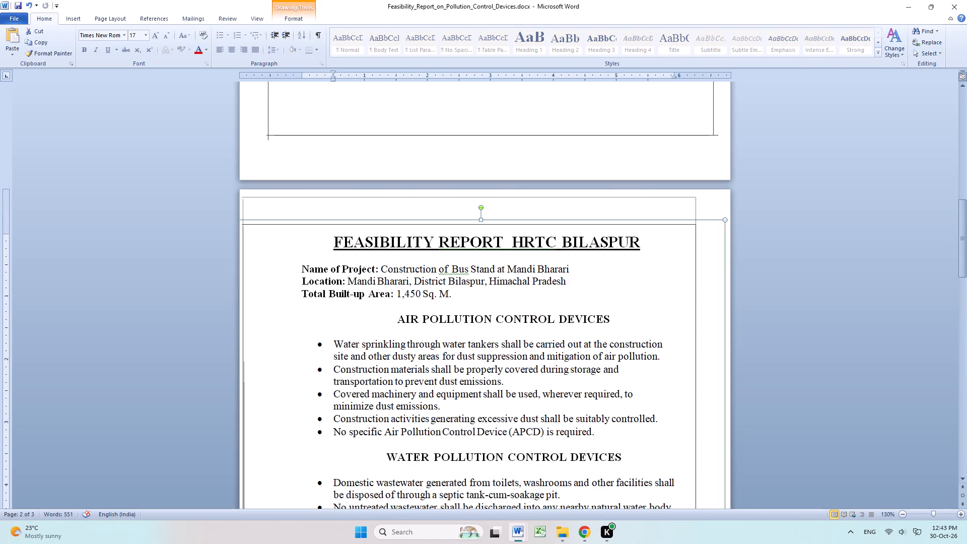
{"action": "left_click_drag", "start_coordinate": [497, 197], "coordinate": [498, 196]}
{"action": "left_click", "coordinate": [492, 214]}
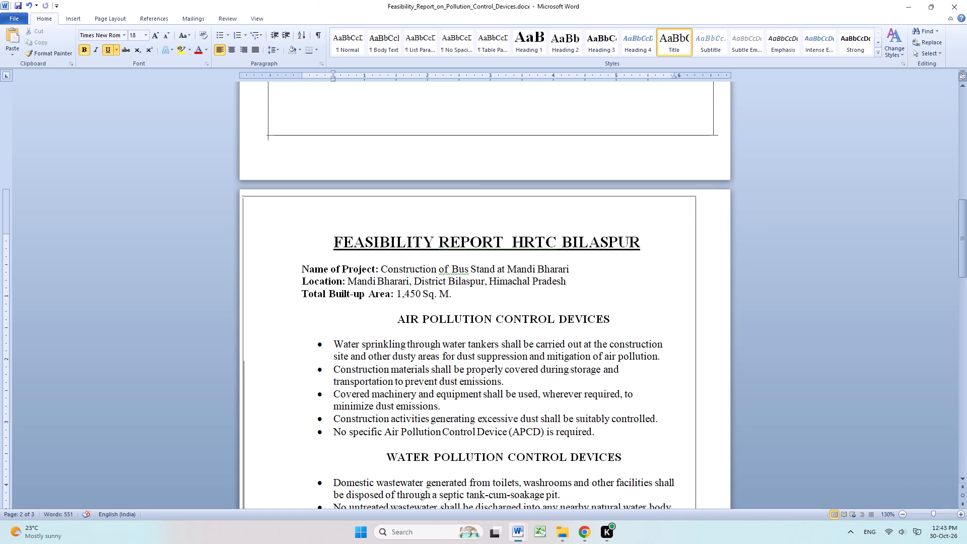
Shift page 2's border frame slightly to the right and extend its right-hand line a little further outward.
{"action": "left_click", "coordinate": [694, 213]}
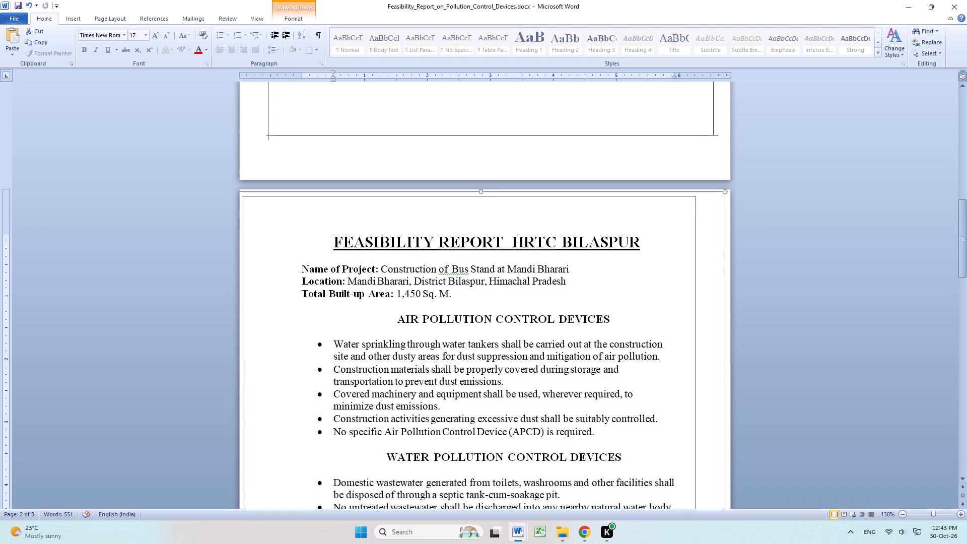
{"action": "left_click_drag", "start_coordinate": [696, 197], "coordinate": [707, 197]}
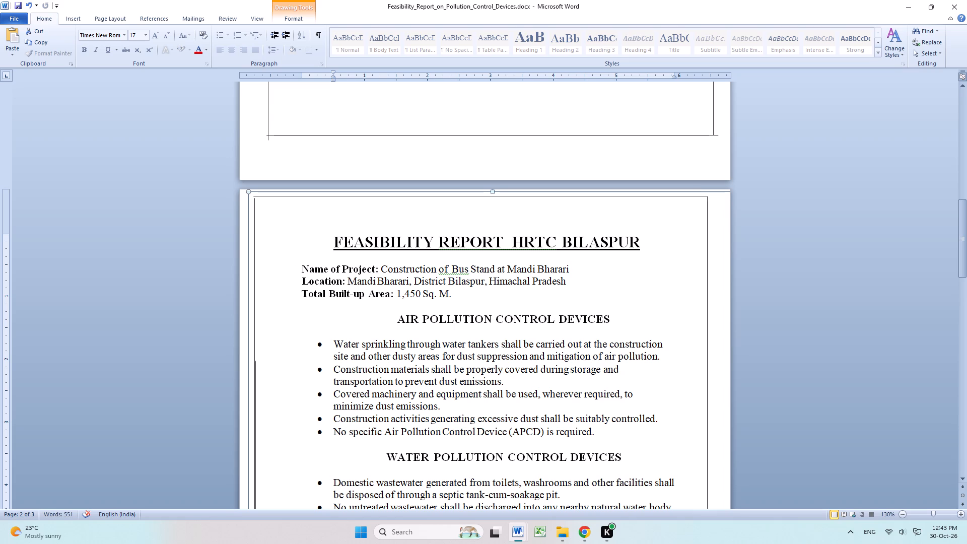
{"action": "left_click_drag", "start_coordinate": [707, 200], "coordinate": [699, 199]}
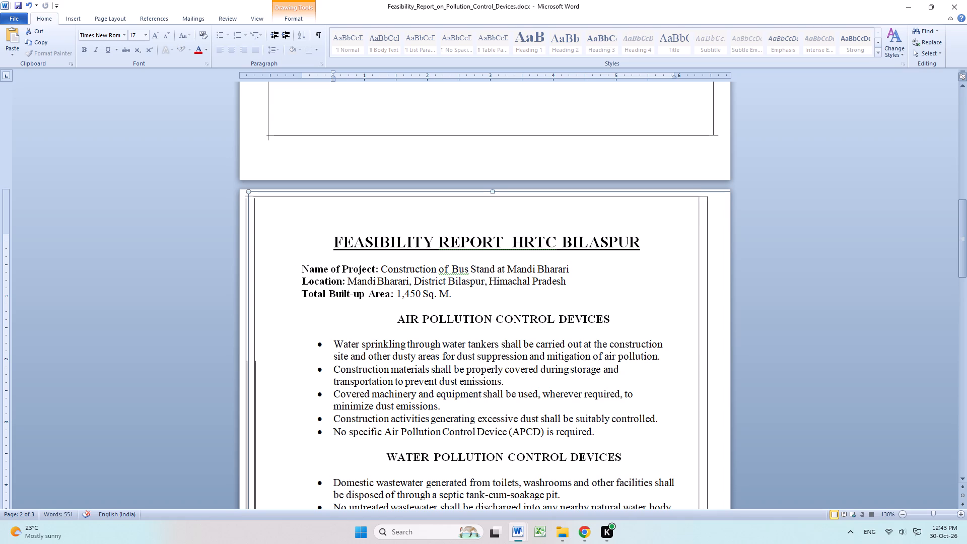
{"action": "left_click_drag", "start_coordinate": [699, 199], "coordinate": [701, 199]}
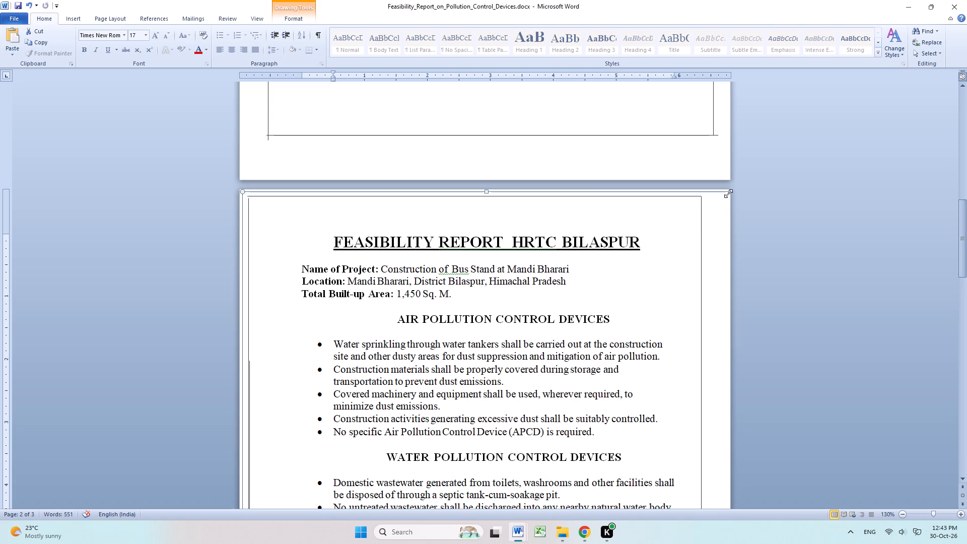
{"action": "left_click", "coordinate": [728, 193]}
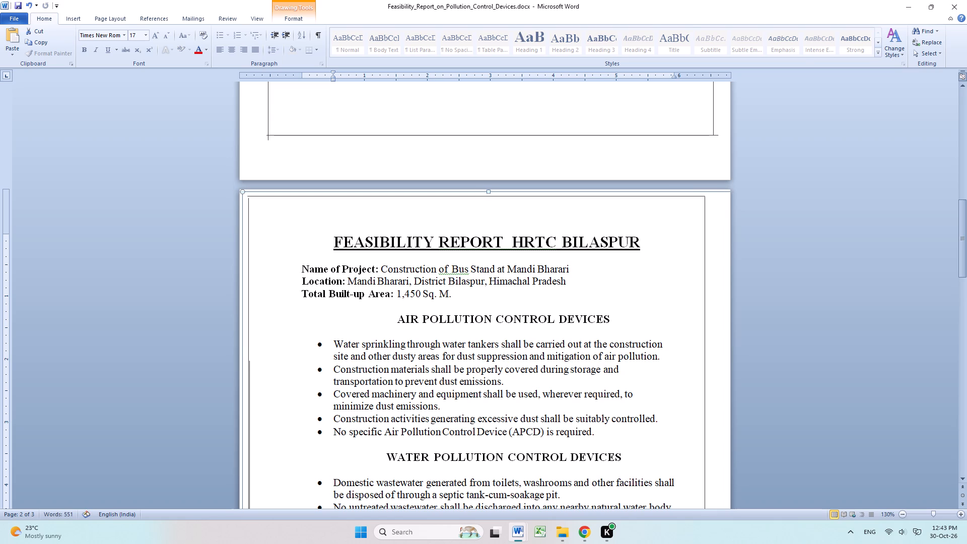
Widen the report's text area by moving the right margin outward to about 6.1 inches, inside the border line.
{"action": "left_click", "coordinate": [681, 234]}
{"action": "left_click_drag", "start_coordinate": [675, 73], "coordinate": [700, 76]}
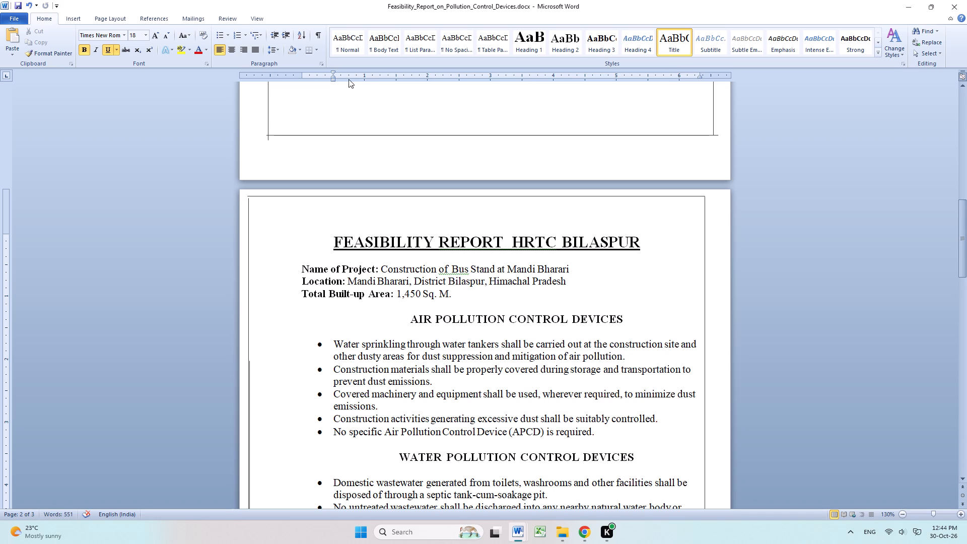
{"action": "left_click_drag", "start_coordinate": [699, 74], "coordinate": [688, 75]}
Reduce the top margin so the report title on page 2 sits just beneath the border's top line.
{"action": "scroll", "coordinate": [624, 412], "scroll_direction": "down", "scroll_amount": 10}
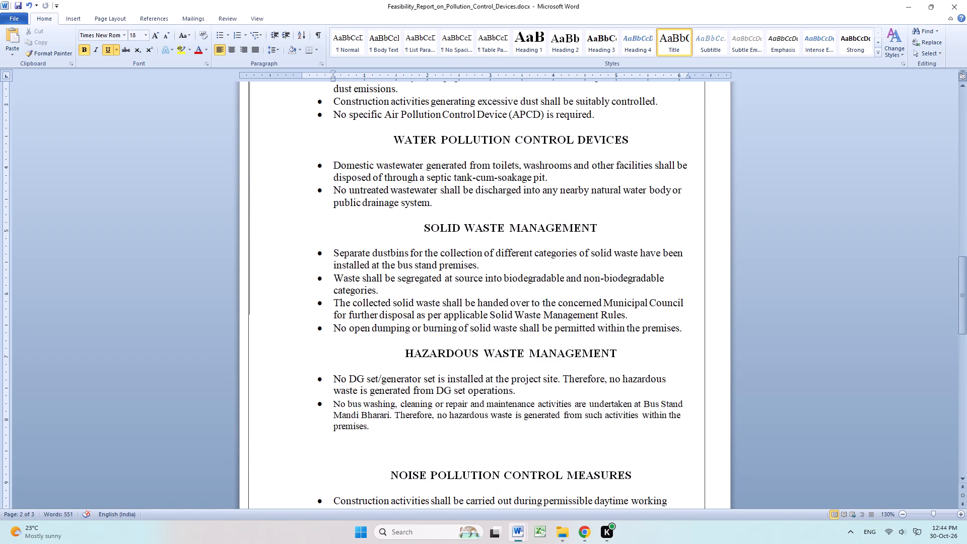
{"action": "scroll", "coordinate": [678, 449], "scroll_direction": "down", "scroll_amount": 6}
{"action": "scroll", "coordinate": [460, 331], "scroll_direction": "up", "scroll_amount": 14}
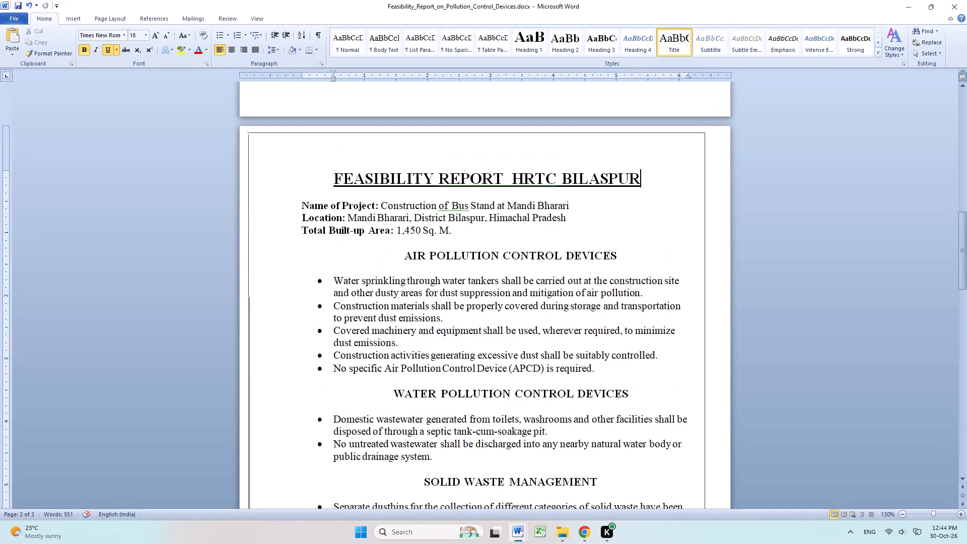
{"action": "left_click", "coordinate": [334, 141]}
{"action": "left_click_drag", "start_coordinate": [6, 169], "coordinate": [16, 142]}
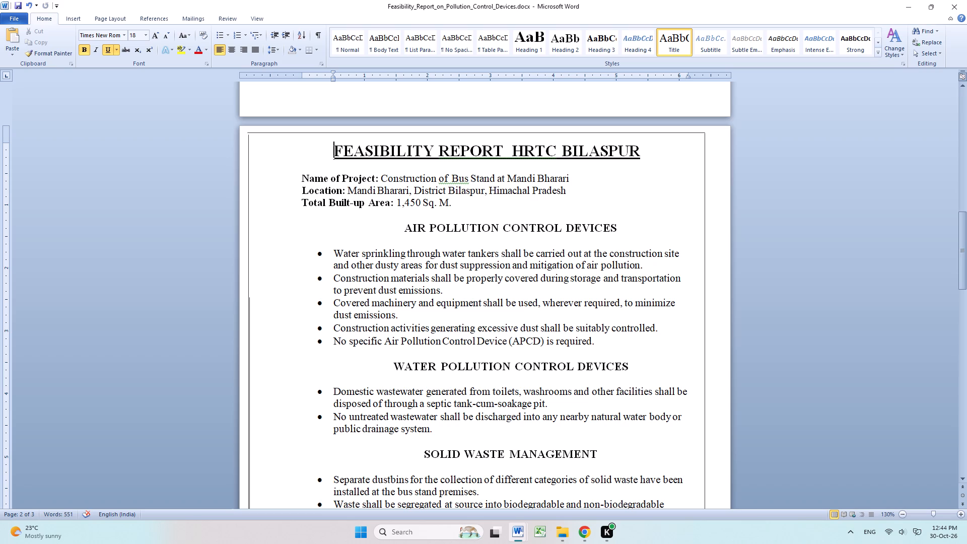
Review the noise pollution, water source and declaration text across pages 2 and 3 for wording and page fit.
{"action": "scroll", "coordinate": [497, 215], "scroll_direction": "down", "scroll_amount": 19}
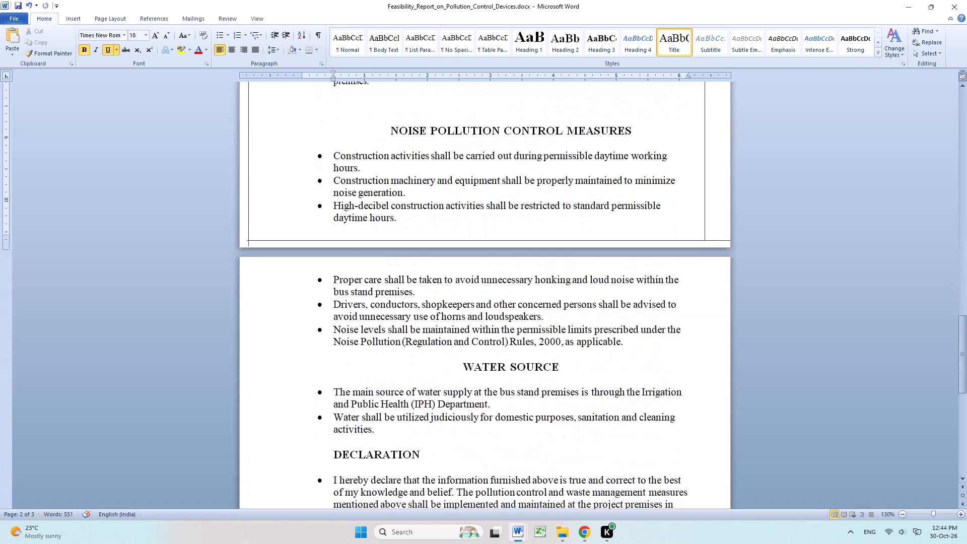
{"action": "scroll", "coordinate": [501, 226], "scroll_direction": "down", "scroll_amount": 4}
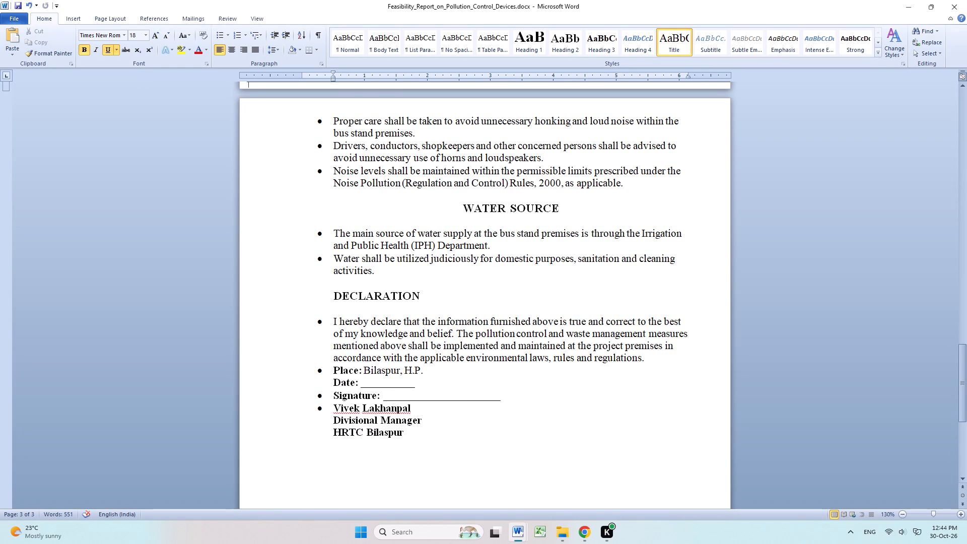
{"action": "scroll", "coordinate": [512, 409], "scroll_direction": "up", "scroll_amount": 1}
{"action": "left_click_drag", "start_coordinate": [396, 294], "coordinate": [469, 294]}
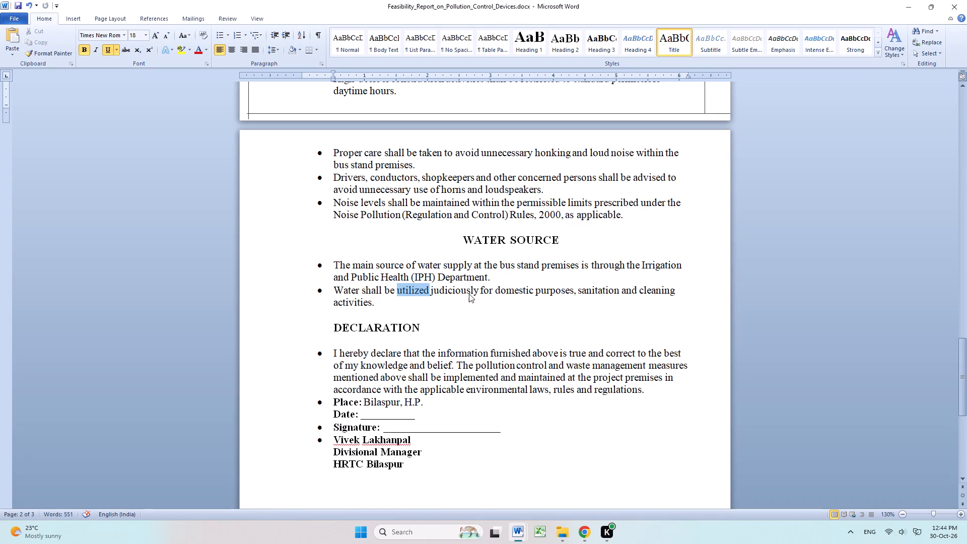
{"action": "left_click_drag", "start_coordinate": [469, 294], "coordinate": [467, 294]}
{"action": "left_click", "coordinate": [488, 291]}
{"action": "left_click_drag", "start_coordinate": [573, 292], "coordinate": [600, 296]}
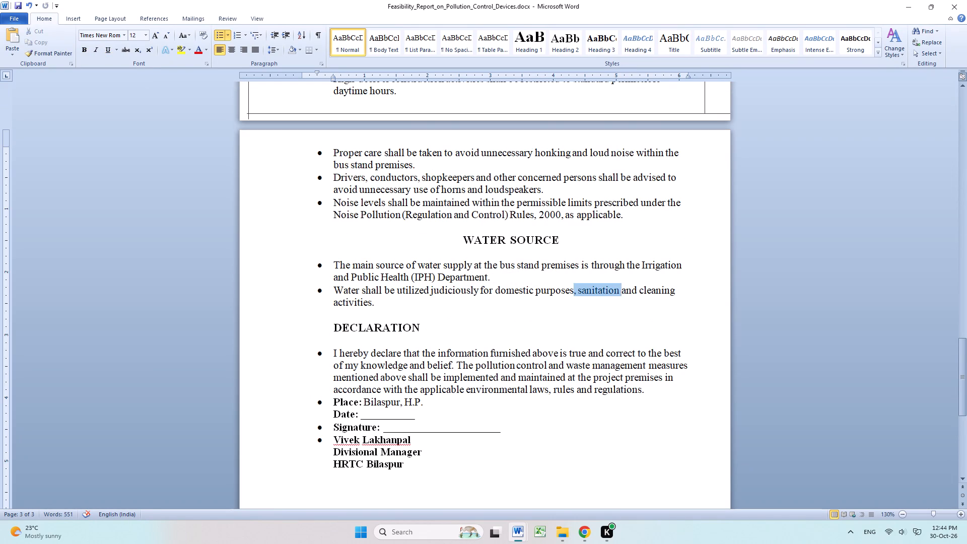
{"action": "left_click_drag", "start_coordinate": [600, 296], "coordinate": [601, 297]}
{"action": "left_click", "coordinate": [480, 324]}
{"action": "scroll", "coordinate": [478, 338], "scroll_direction": "up", "scroll_amount": 8}
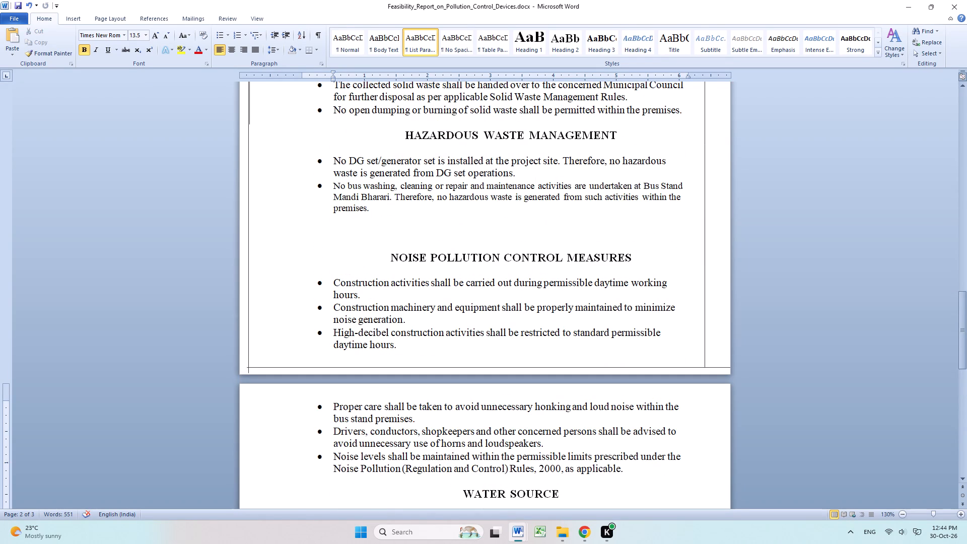
{"action": "left_click", "coordinate": [396, 233]}
{"action": "left_click_drag", "start_coordinate": [391, 253], "coordinate": [420, 375]}
{"action": "left_click", "coordinate": [446, 351]}
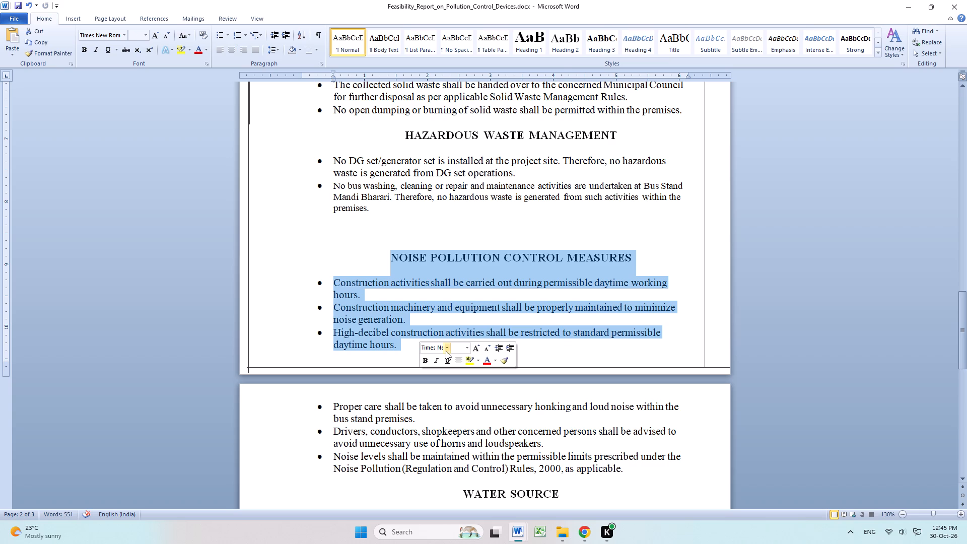
{"action": "left_click", "coordinate": [406, 357]}
{"action": "scroll", "coordinate": [413, 359], "scroll_direction": "down", "scroll_amount": 6}
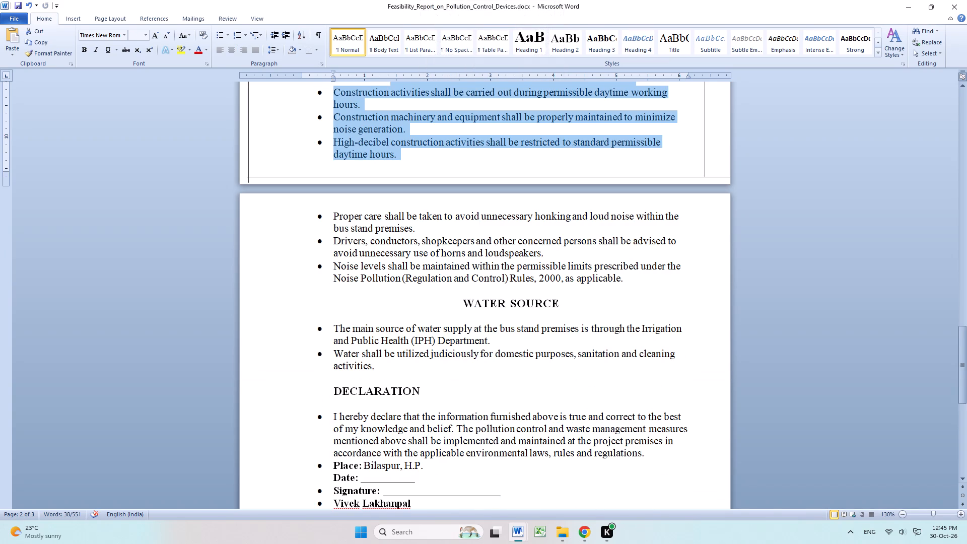
Delete everything on page 3 from the "WATER SOURCE" heading through the declaration and signature block.
{"action": "left_click_drag", "start_coordinate": [379, 365], "coordinate": [370, 363]}
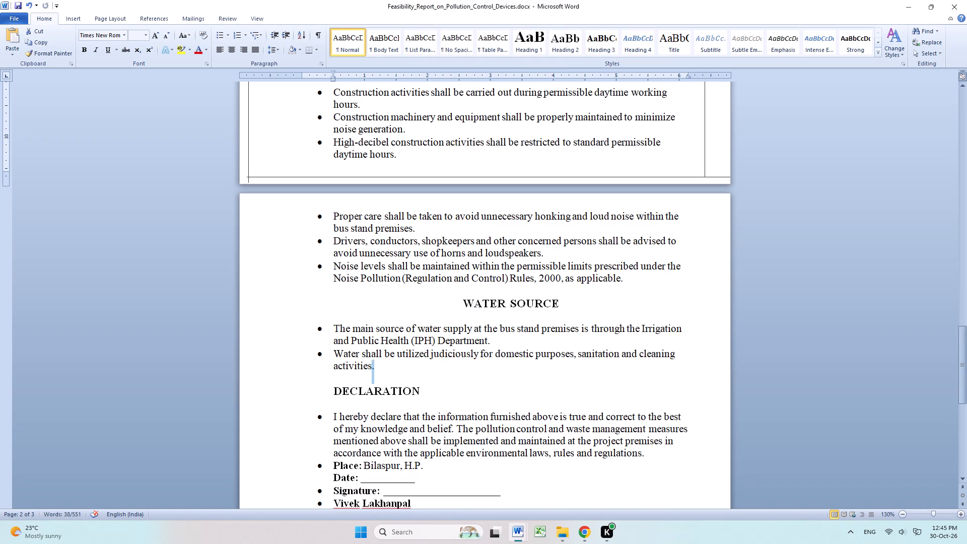
{"action": "left_click_drag", "start_coordinate": [370, 363], "coordinate": [376, 341]}
{"action": "scroll", "coordinate": [396, 388], "scroll_direction": "down", "scroll_amount": 5}
{"action": "left_click_drag", "start_coordinate": [416, 380], "coordinate": [388, 281]}
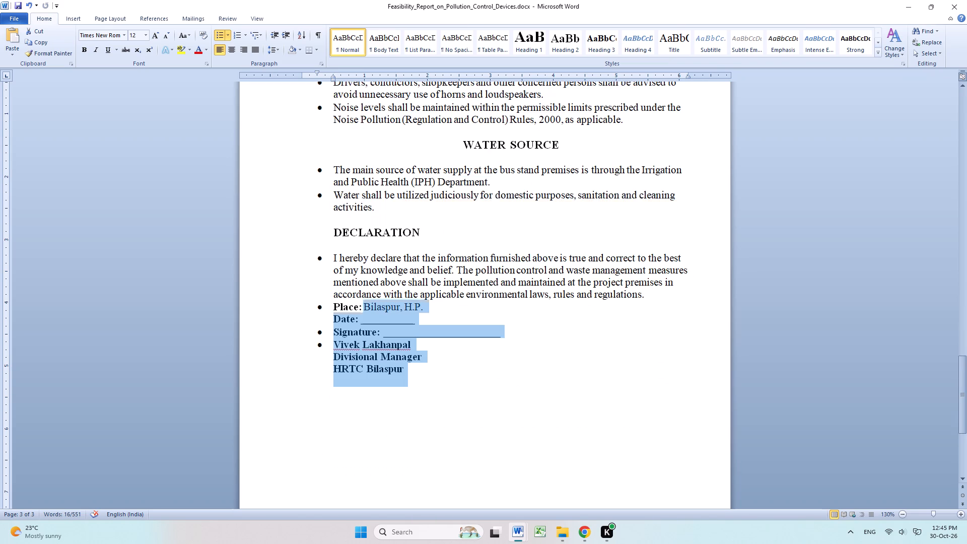
{"action": "left_click_drag", "start_coordinate": [388, 281], "coordinate": [489, 138]}
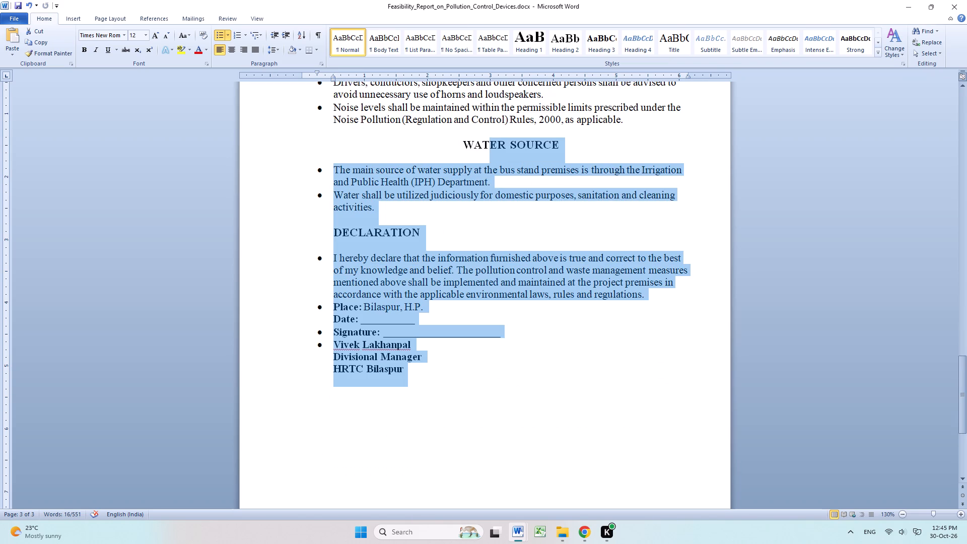
{"action": "left_click_drag", "start_coordinate": [489, 138], "coordinate": [461, 141]}
{"action": "key", "text": "BackSpace"}
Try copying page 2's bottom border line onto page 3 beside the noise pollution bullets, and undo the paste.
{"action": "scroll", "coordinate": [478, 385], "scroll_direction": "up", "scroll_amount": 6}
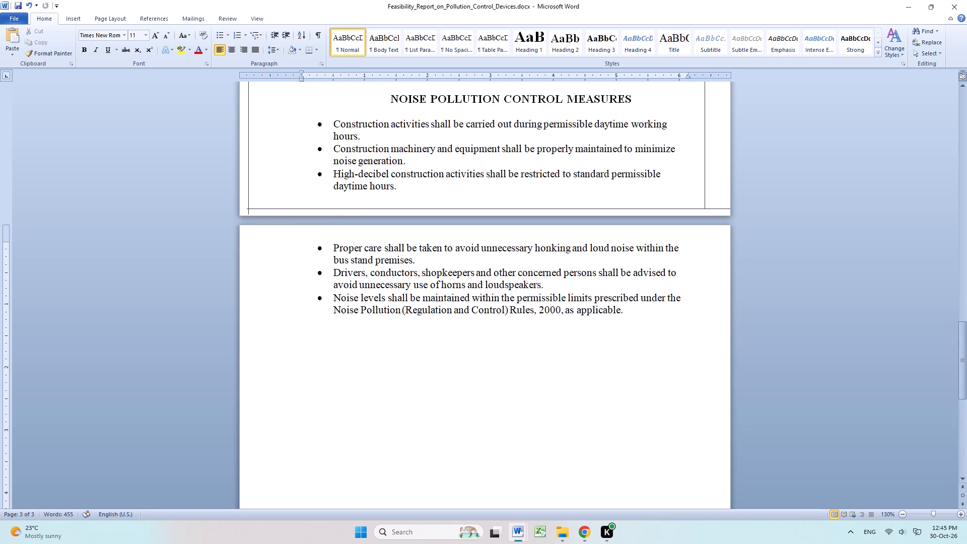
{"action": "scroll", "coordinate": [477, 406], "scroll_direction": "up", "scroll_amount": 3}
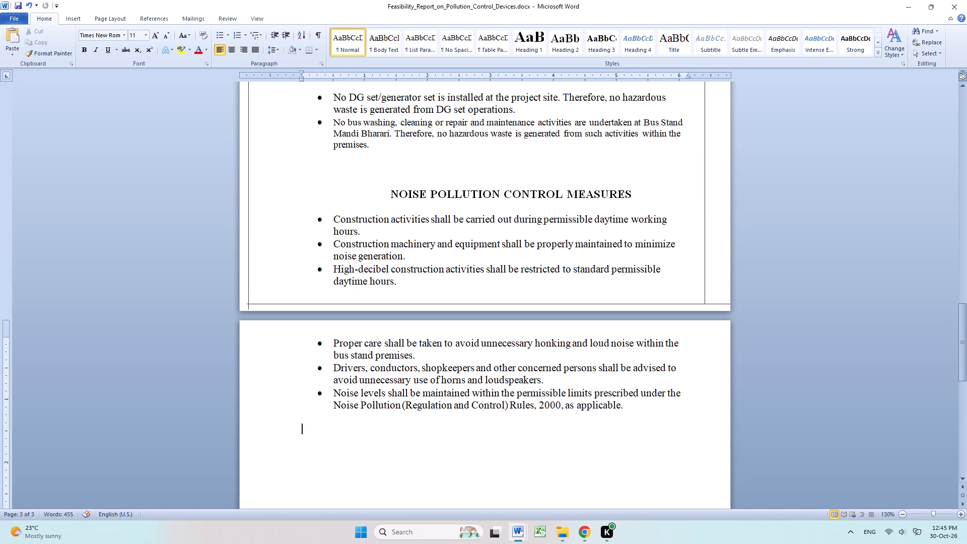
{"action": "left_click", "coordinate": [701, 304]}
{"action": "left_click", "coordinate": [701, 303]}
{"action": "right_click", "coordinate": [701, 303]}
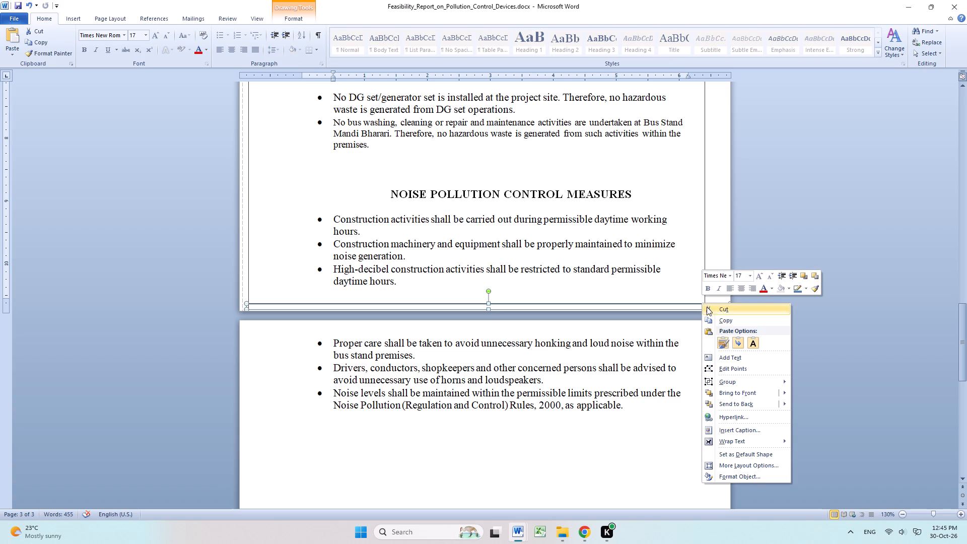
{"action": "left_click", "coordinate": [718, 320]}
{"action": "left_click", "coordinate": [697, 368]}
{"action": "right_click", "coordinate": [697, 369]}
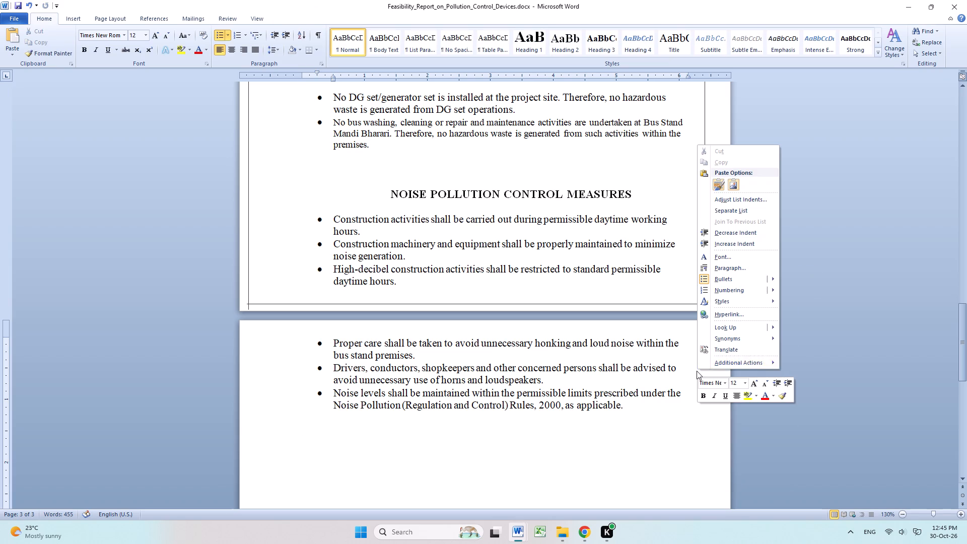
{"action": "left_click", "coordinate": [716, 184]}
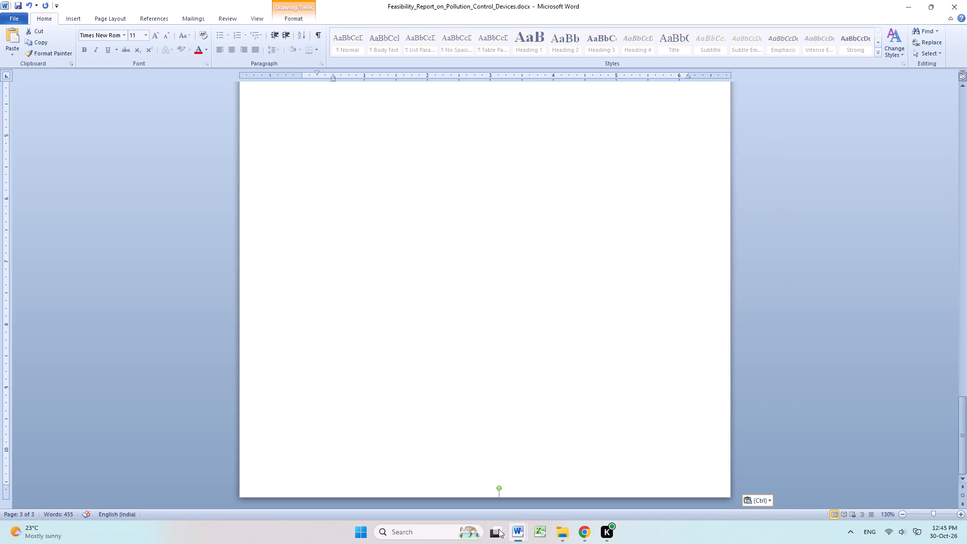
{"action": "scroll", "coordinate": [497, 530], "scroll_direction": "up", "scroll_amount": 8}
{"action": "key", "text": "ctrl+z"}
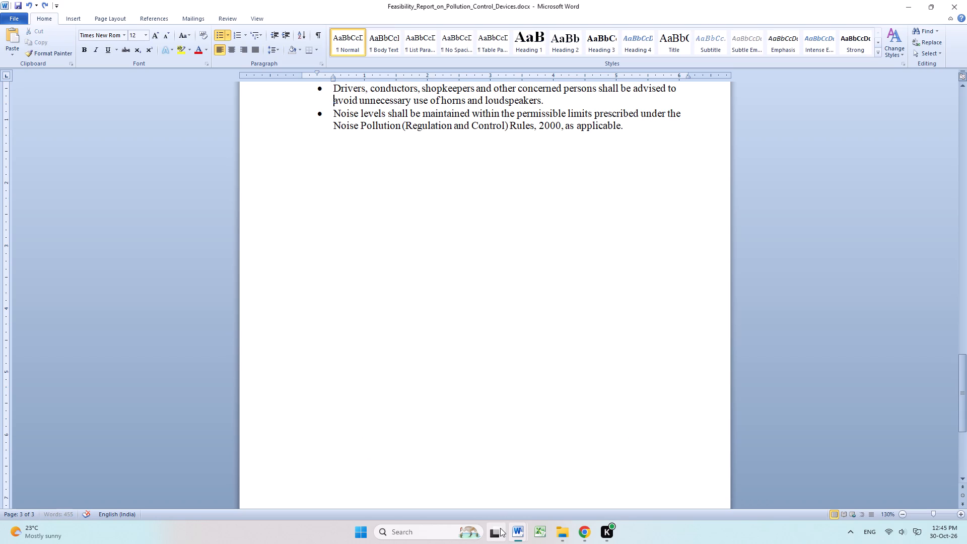
Delete the page 3 noise pollution bullet advising drivers, conductors and shopkeepers to avoid unnecessary use of horns and loudspeakers.
{"action": "scroll", "coordinate": [495, 512], "scroll_direction": "up", "scroll_amount": 15}
{"action": "scroll", "coordinate": [471, 433], "scroll_direction": "up", "scroll_amount": 3}
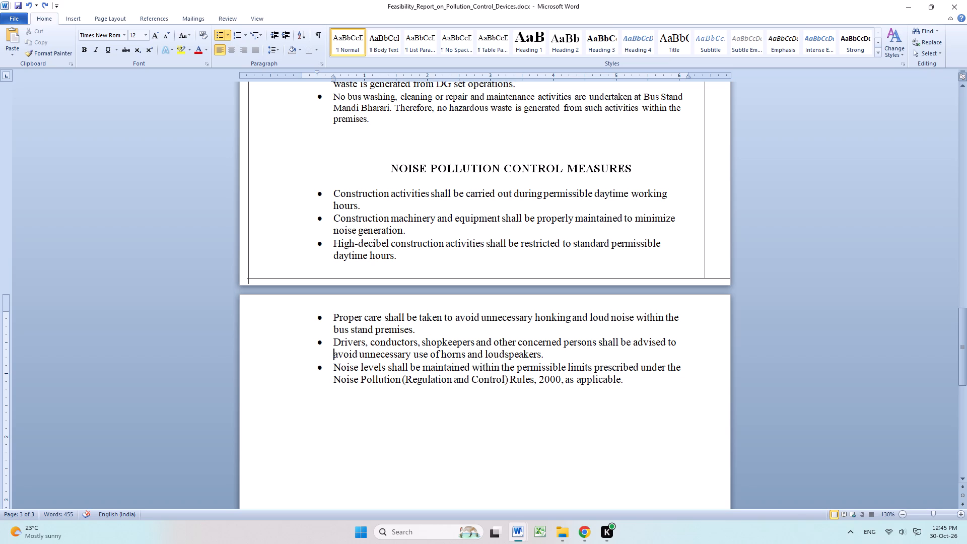
{"action": "left_click_drag", "start_coordinate": [545, 354], "coordinate": [409, 331]}
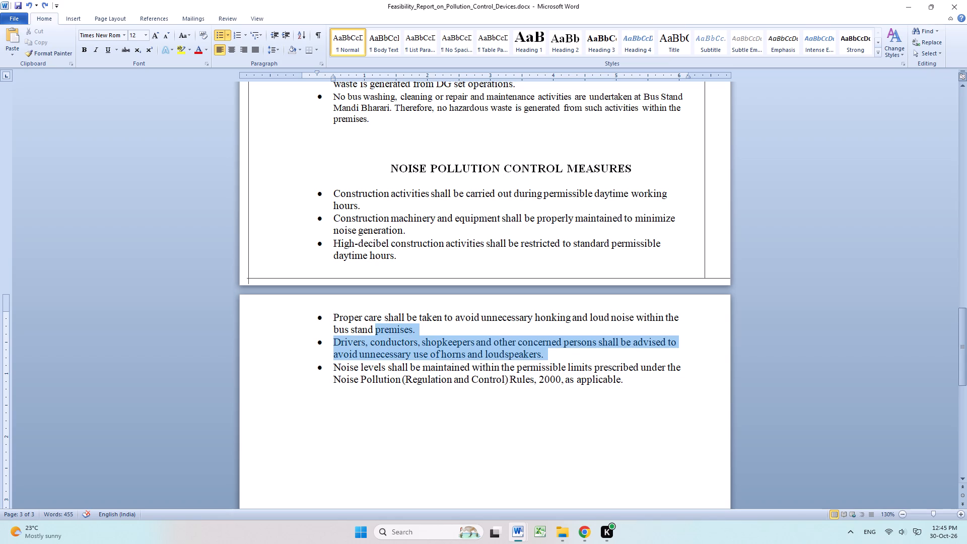
{"action": "left_click_drag", "start_coordinate": [409, 331], "coordinate": [336, 341]}
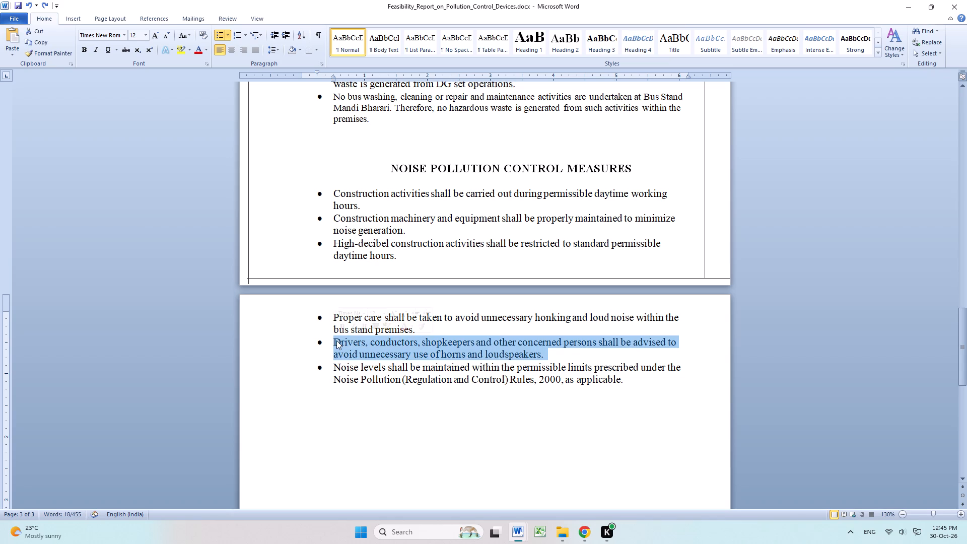
{"action": "key", "text": "BackSpace"}
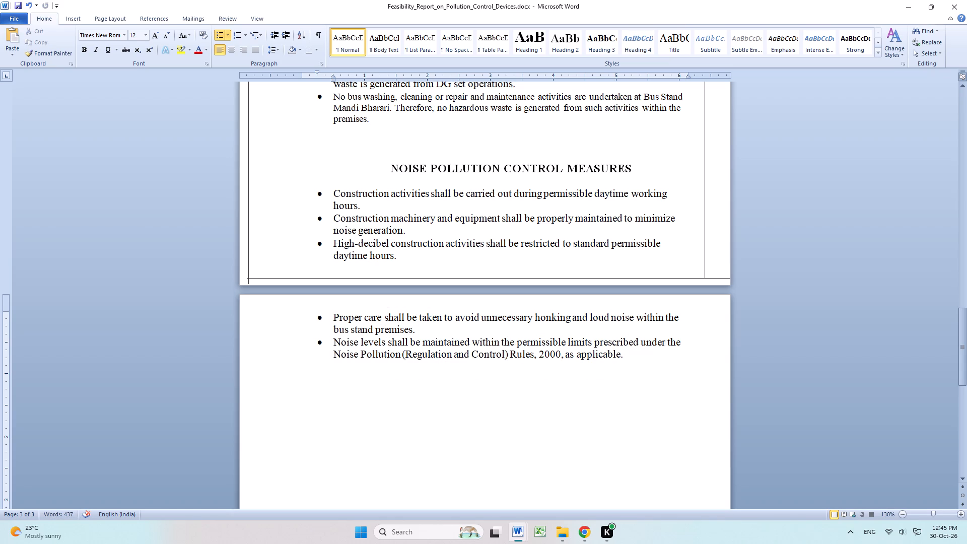
Add a blank line without a bullet below the last noise pollution bullet on page 3.
{"action": "left_click", "coordinate": [631, 357]}
{"action": "key", "text": "Return"}
{"action": "key", "text": "BackSpace"}
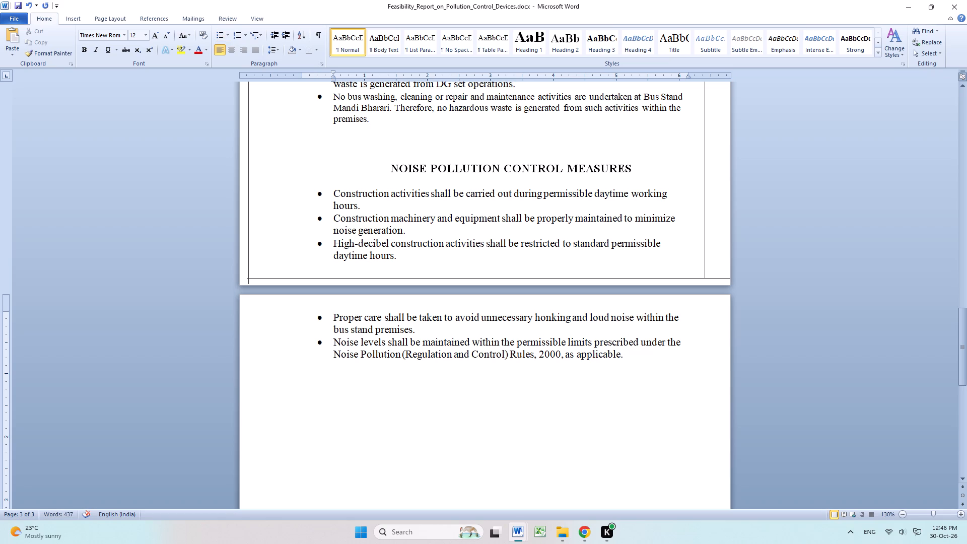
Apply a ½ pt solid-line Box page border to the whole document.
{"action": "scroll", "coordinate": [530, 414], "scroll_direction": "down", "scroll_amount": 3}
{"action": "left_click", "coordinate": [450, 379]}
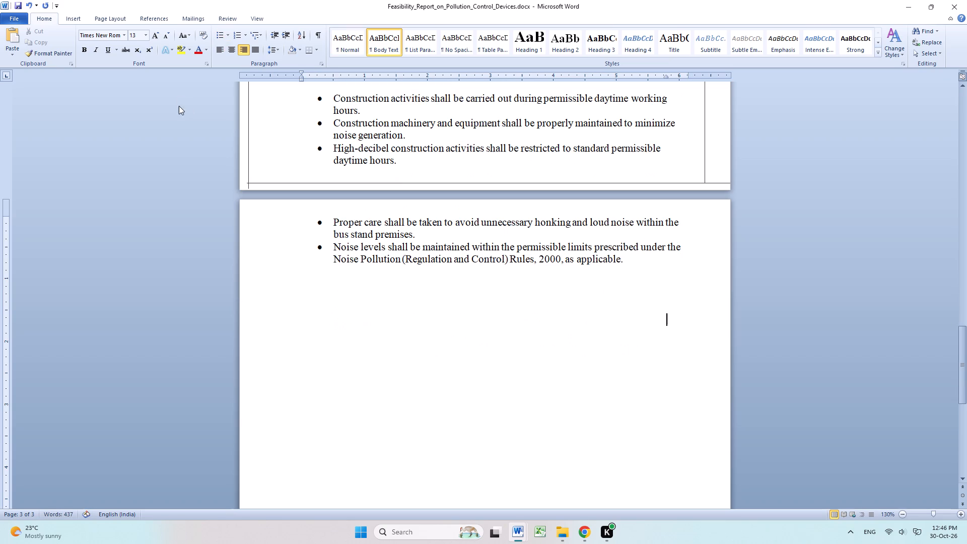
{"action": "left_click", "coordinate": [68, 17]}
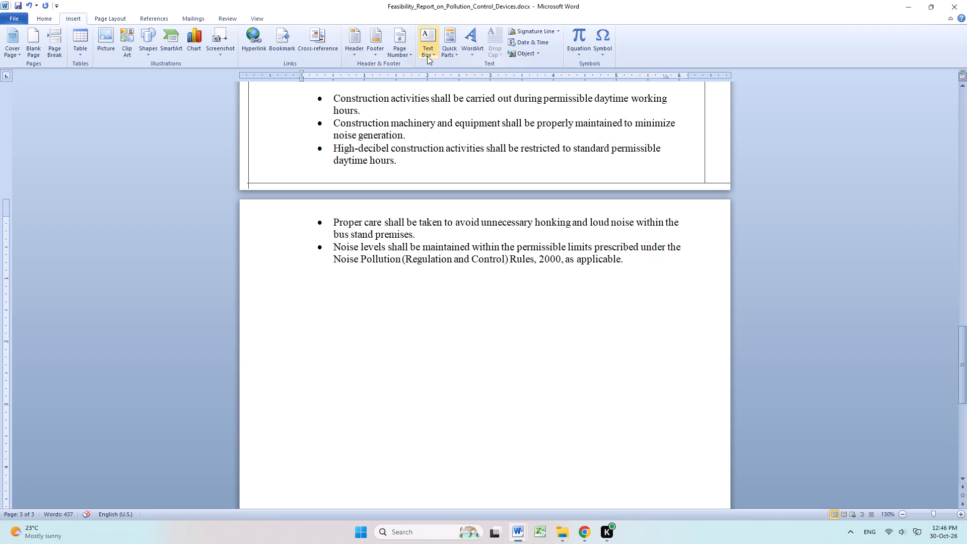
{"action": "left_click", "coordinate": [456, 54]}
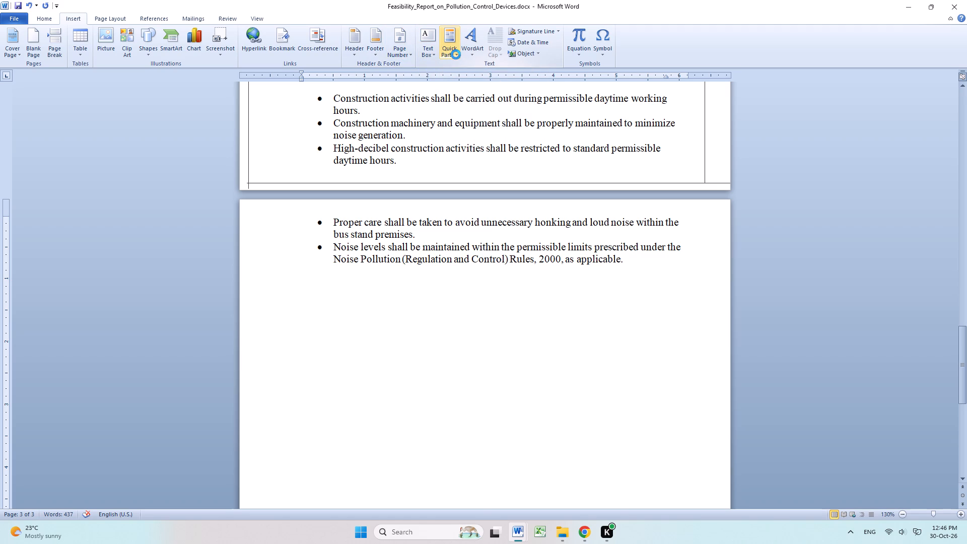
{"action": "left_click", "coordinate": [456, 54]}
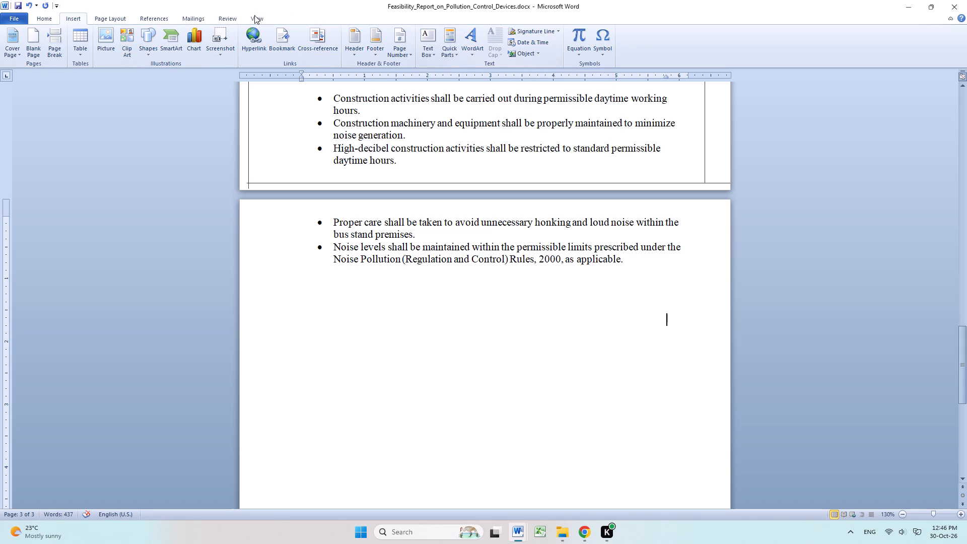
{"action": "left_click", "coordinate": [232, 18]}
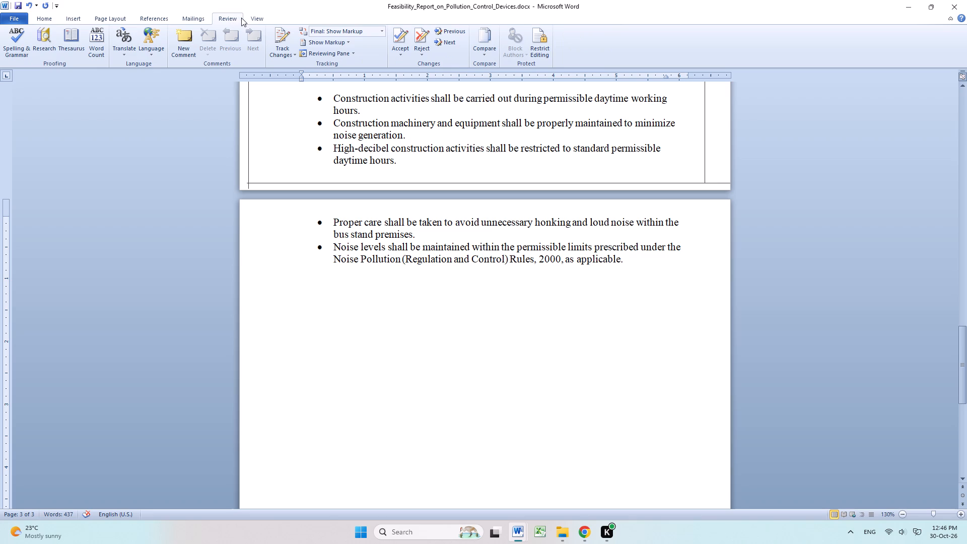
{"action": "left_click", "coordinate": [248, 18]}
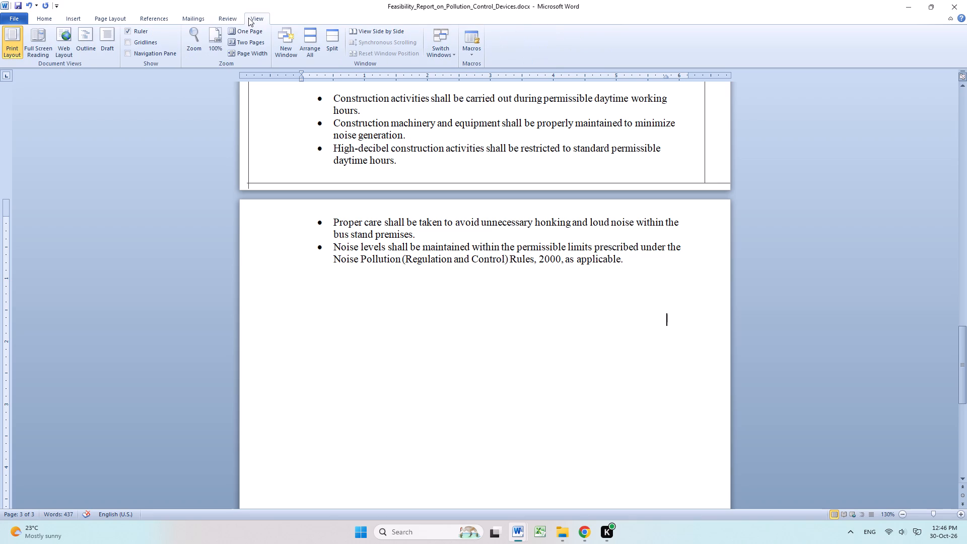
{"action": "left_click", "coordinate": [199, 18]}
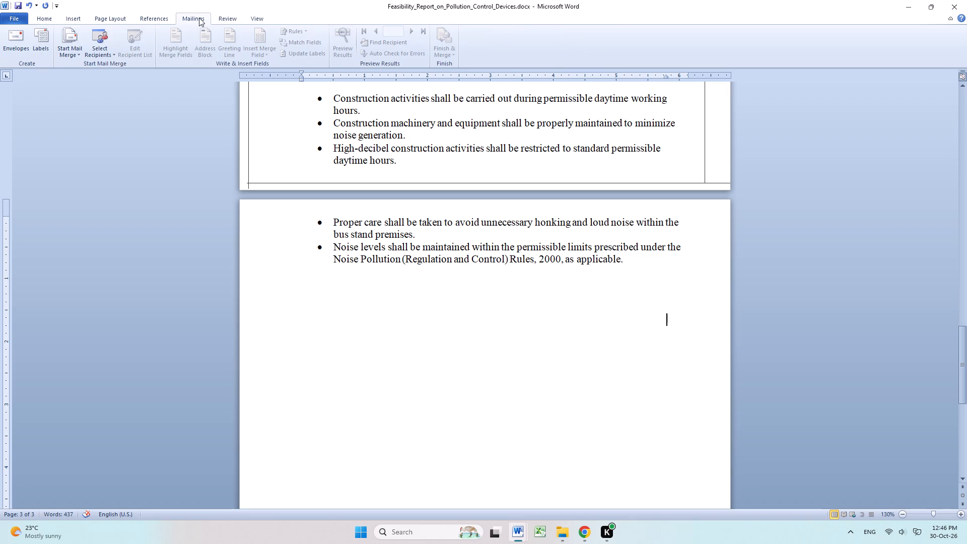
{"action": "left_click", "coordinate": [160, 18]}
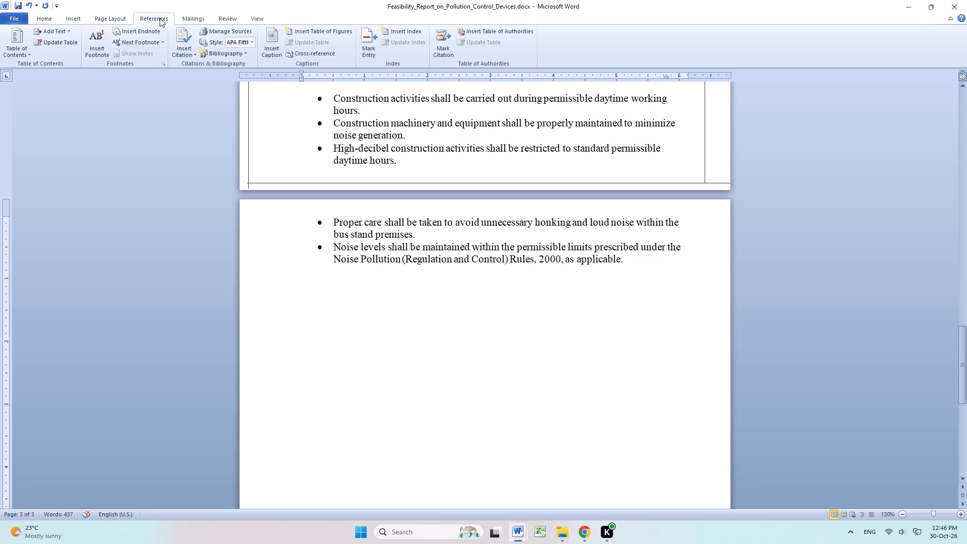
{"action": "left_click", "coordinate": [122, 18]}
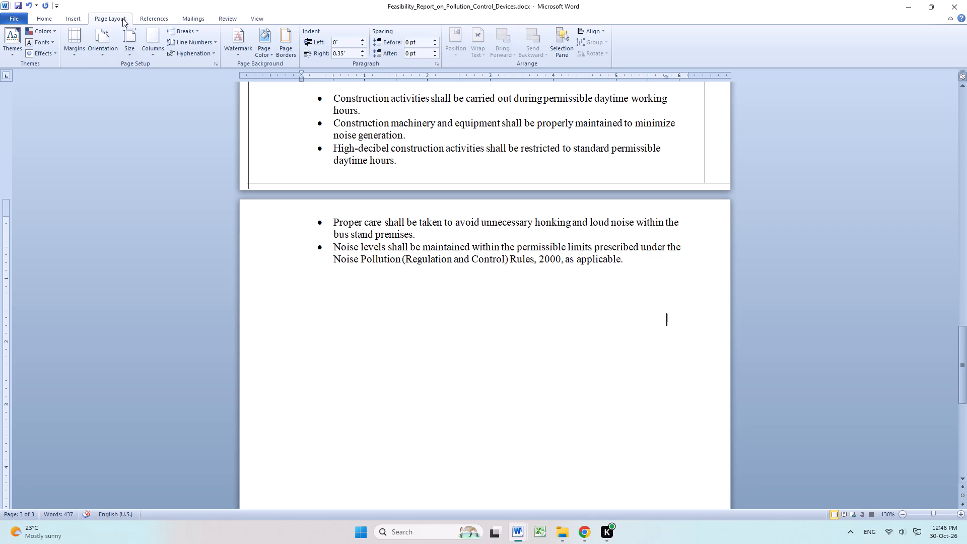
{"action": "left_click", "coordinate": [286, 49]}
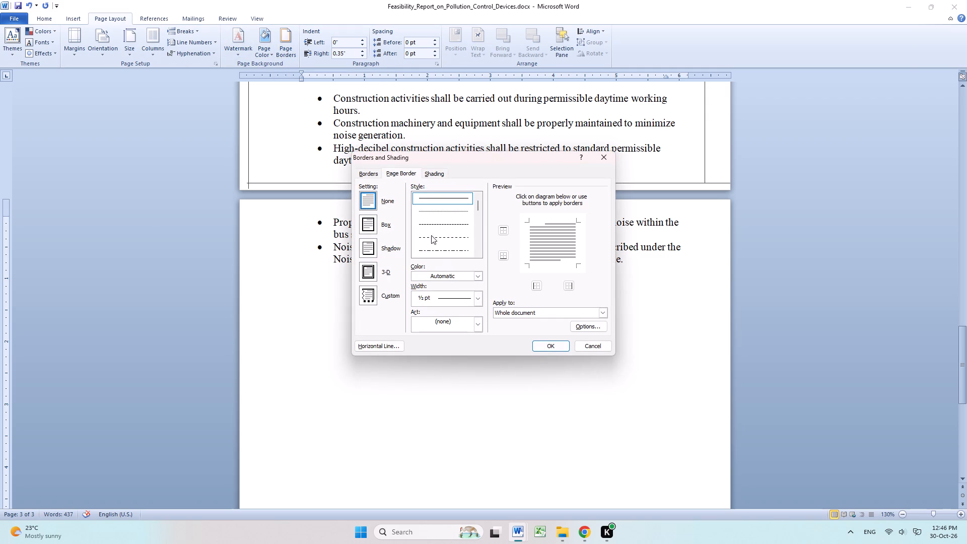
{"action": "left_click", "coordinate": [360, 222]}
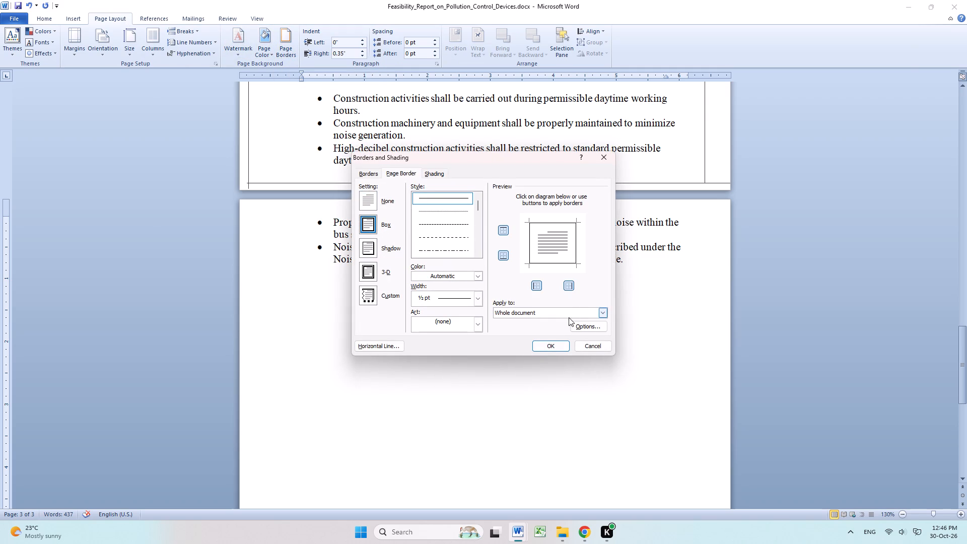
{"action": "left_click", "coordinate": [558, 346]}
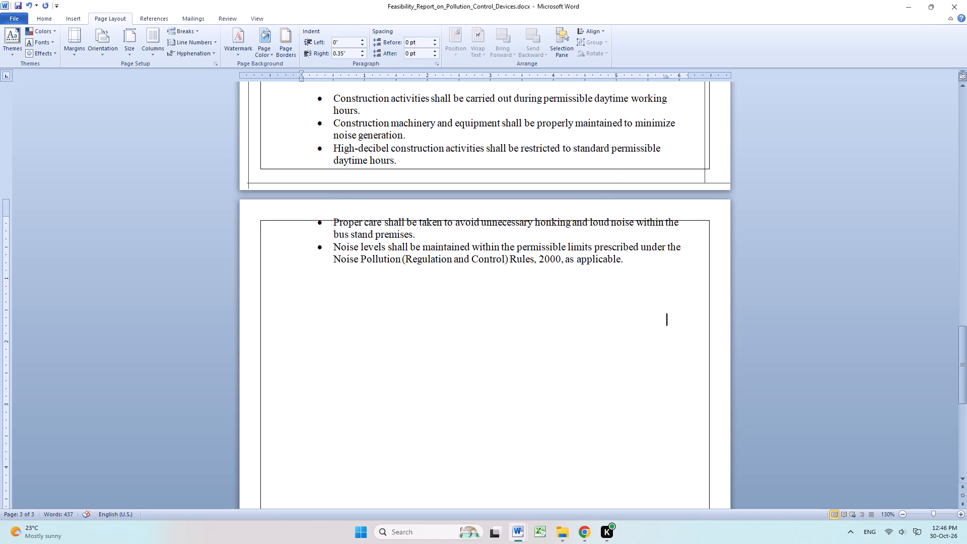
Examine how the page border sits against the text and the existing border lines on all three pages.
{"action": "left_click", "coordinate": [261, 220]}
{"action": "left_click", "coordinate": [280, 255]}
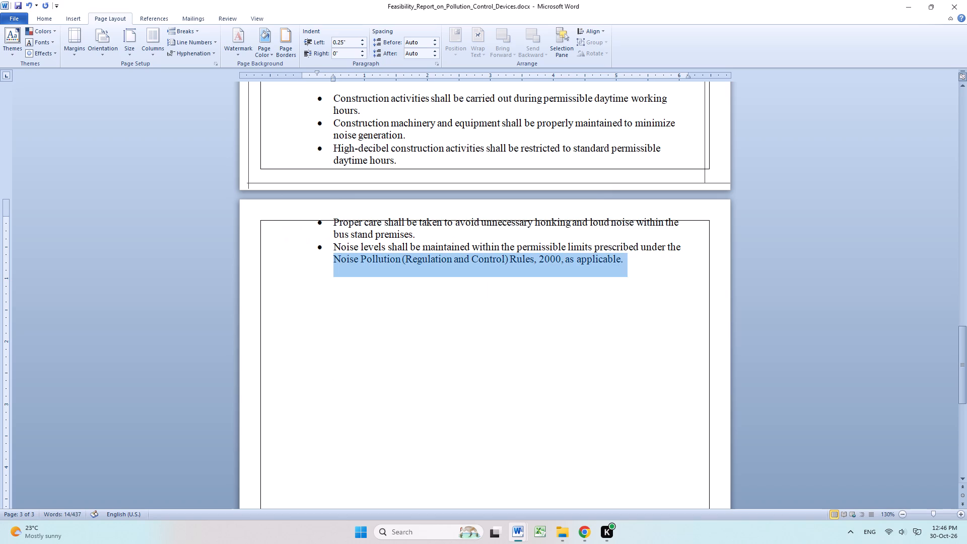
{"action": "scroll", "coordinate": [543, 446], "scroll_direction": "down", "scroll_amount": 17}
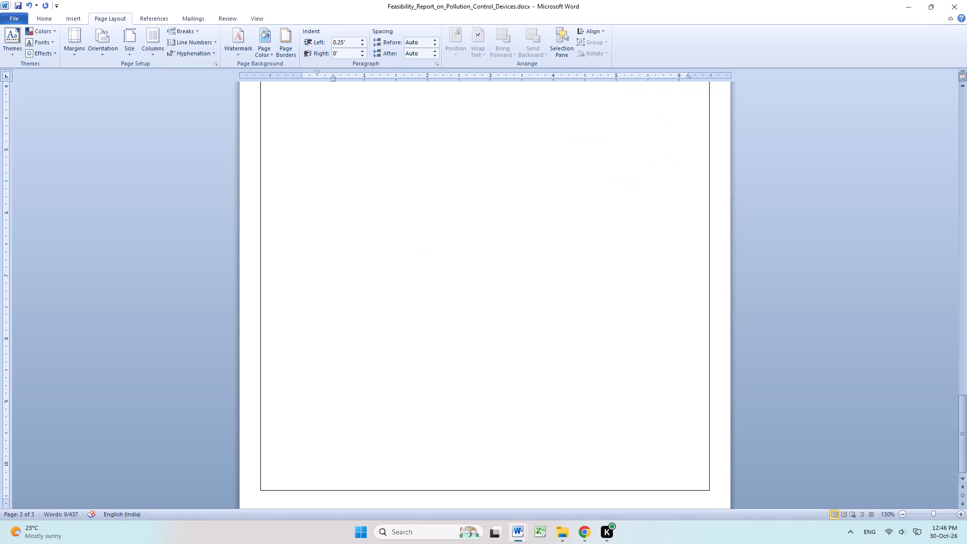
{"action": "scroll", "coordinate": [560, 477], "scroll_direction": "up", "scroll_amount": 20}
{"action": "scroll", "coordinate": [560, 477], "scroll_direction": "up", "scroll_amount": 14}
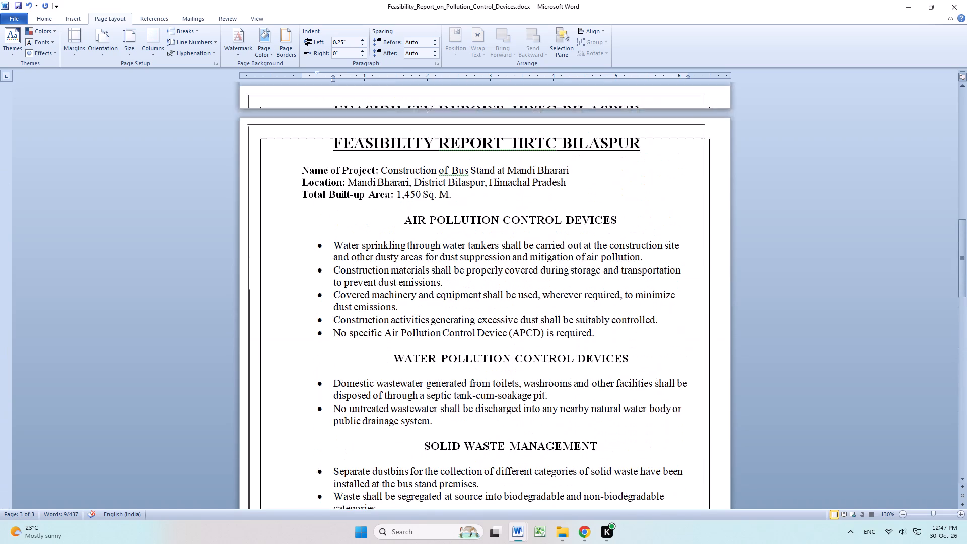
{"action": "scroll", "coordinate": [567, 473], "scroll_direction": "up", "scroll_amount": 2}
{"action": "scroll", "coordinate": [403, 402], "scroll_direction": "up", "scroll_amount": 5}
{"action": "scroll", "coordinate": [403, 402], "scroll_direction": "down", "scroll_amount": 6}
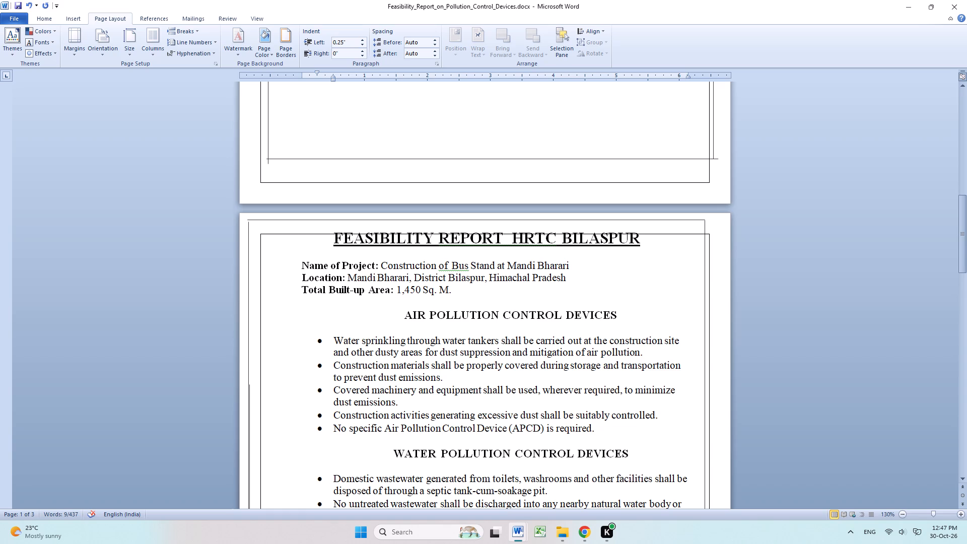
{"action": "key", "text": "ctrl+z"}
{"action": "scroll", "coordinate": [447, 349], "scroll_direction": "down", "scroll_amount": 5}
{"action": "left_click", "coordinate": [450, 445]}
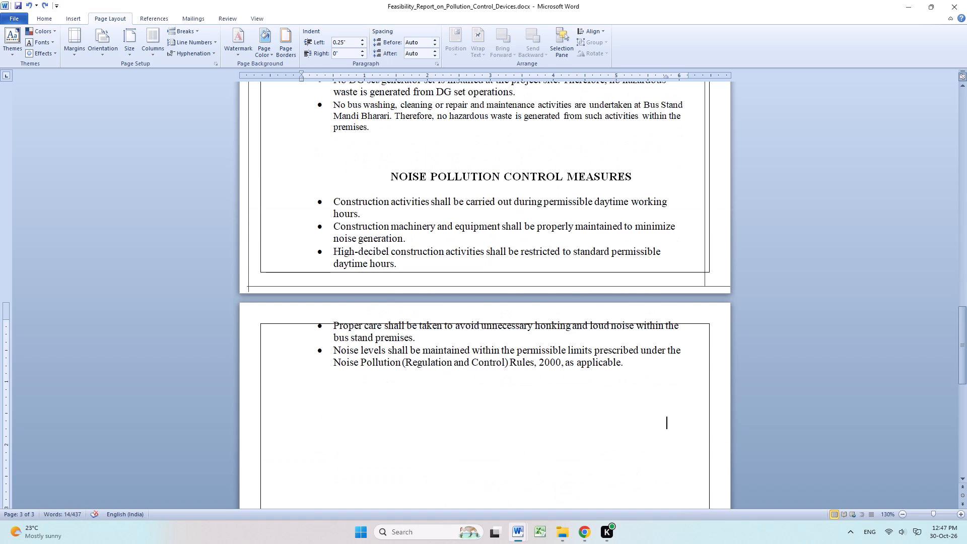
{"action": "scroll", "coordinate": [450, 445], "scroll_direction": "down", "scroll_amount": 7}
{"action": "scroll", "coordinate": [451, 447], "scroll_direction": "up", "scroll_amount": 13}
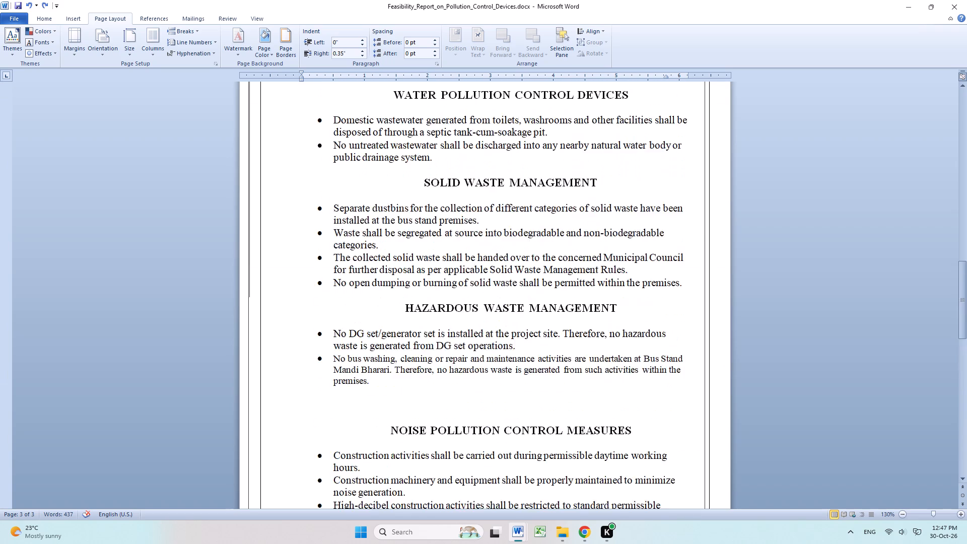
{"action": "scroll", "coordinate": [452, 447], "scroll_direction": "up", "scroll_amount": 17}
{"action": "scroll", "coordinate": [455, 446], "scroll_direction": "up", "scroll_amount": 14}
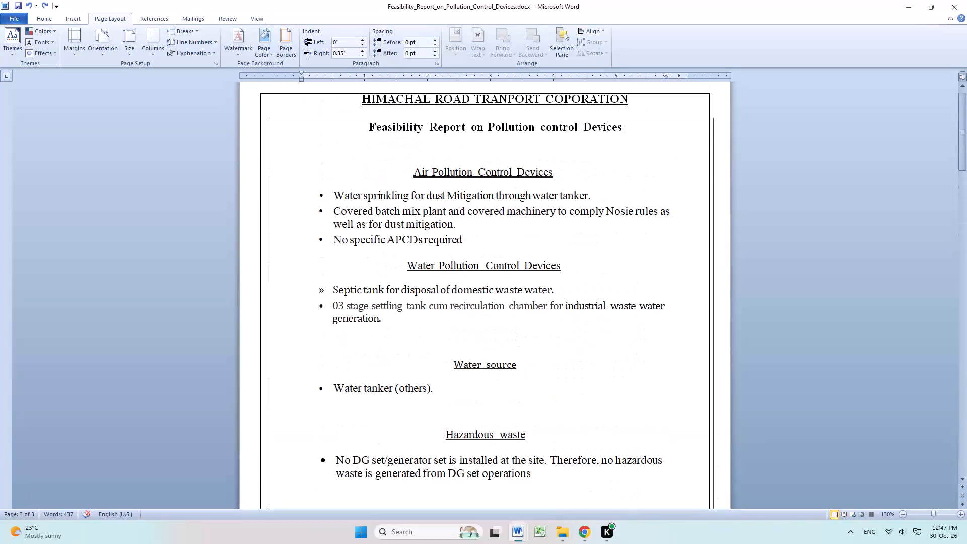
{"action": "scroll", "coordinate": [455, 446], "scroll_direction": "up", "scroll_amount": 5}
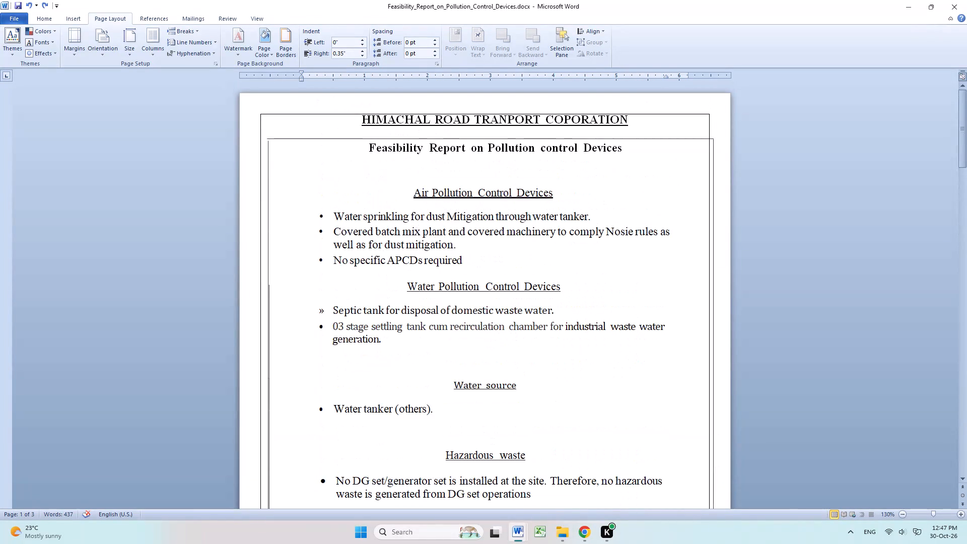
{"action": "scroll", "coordinate": [446, 437], "scroll_direction": "down", "scroll_amount": 17}
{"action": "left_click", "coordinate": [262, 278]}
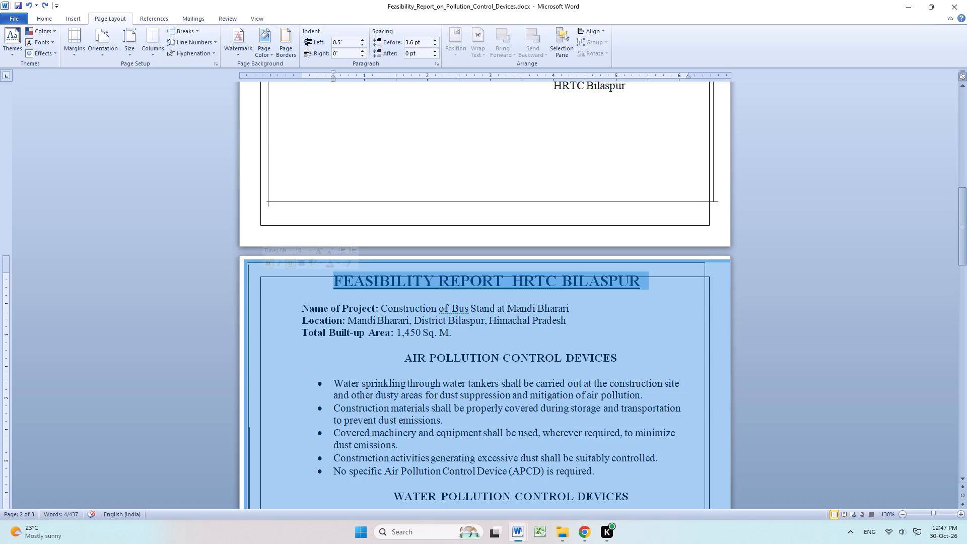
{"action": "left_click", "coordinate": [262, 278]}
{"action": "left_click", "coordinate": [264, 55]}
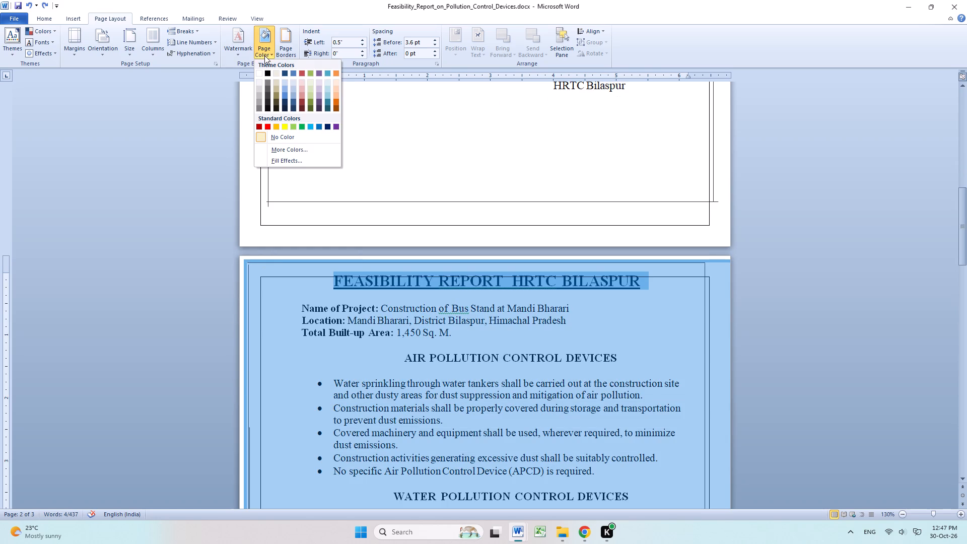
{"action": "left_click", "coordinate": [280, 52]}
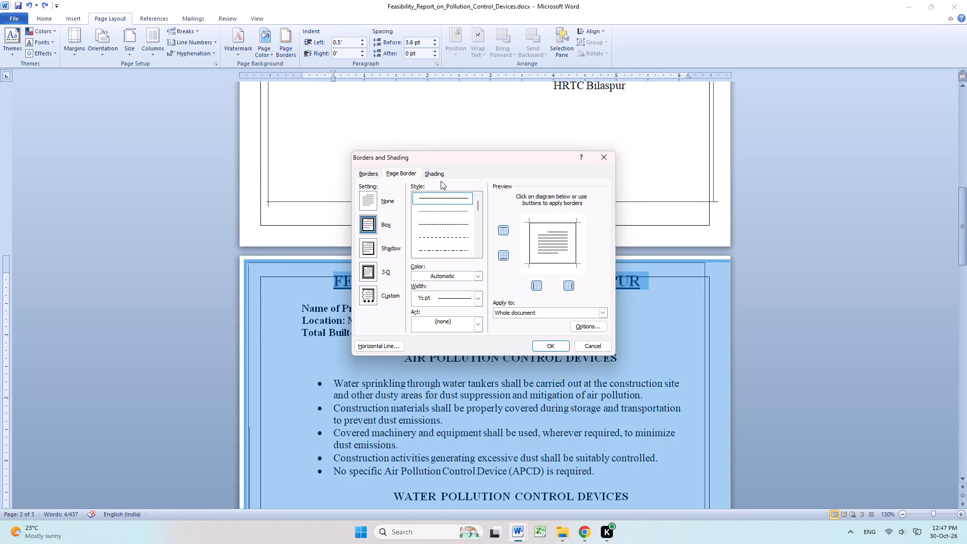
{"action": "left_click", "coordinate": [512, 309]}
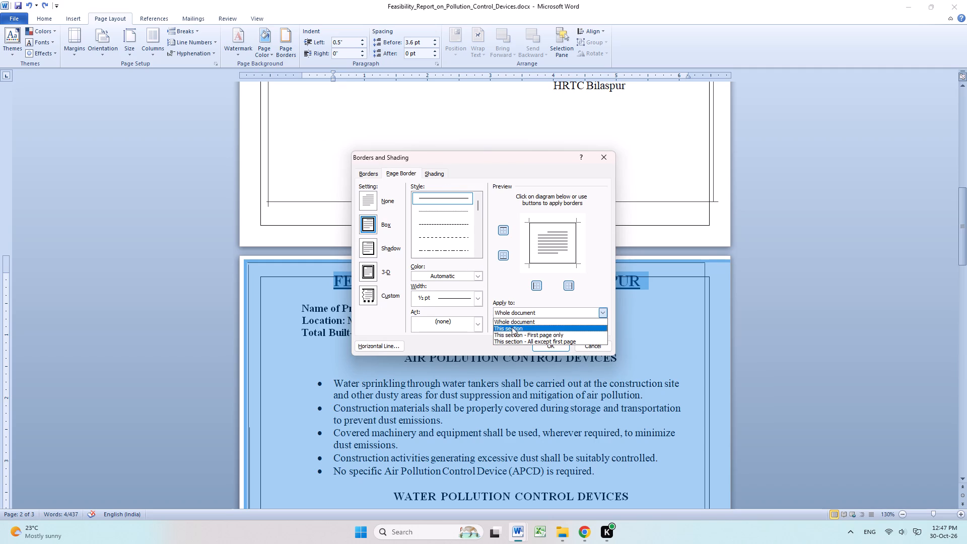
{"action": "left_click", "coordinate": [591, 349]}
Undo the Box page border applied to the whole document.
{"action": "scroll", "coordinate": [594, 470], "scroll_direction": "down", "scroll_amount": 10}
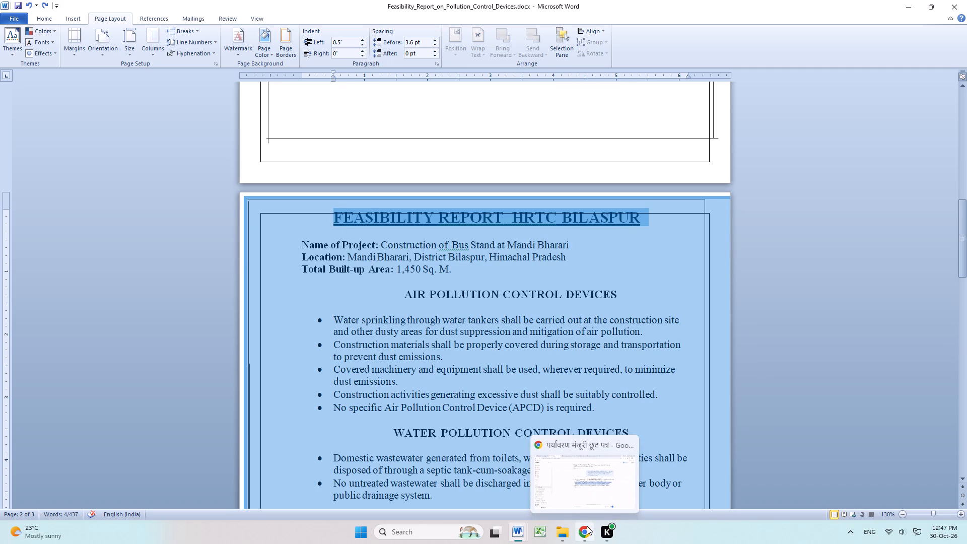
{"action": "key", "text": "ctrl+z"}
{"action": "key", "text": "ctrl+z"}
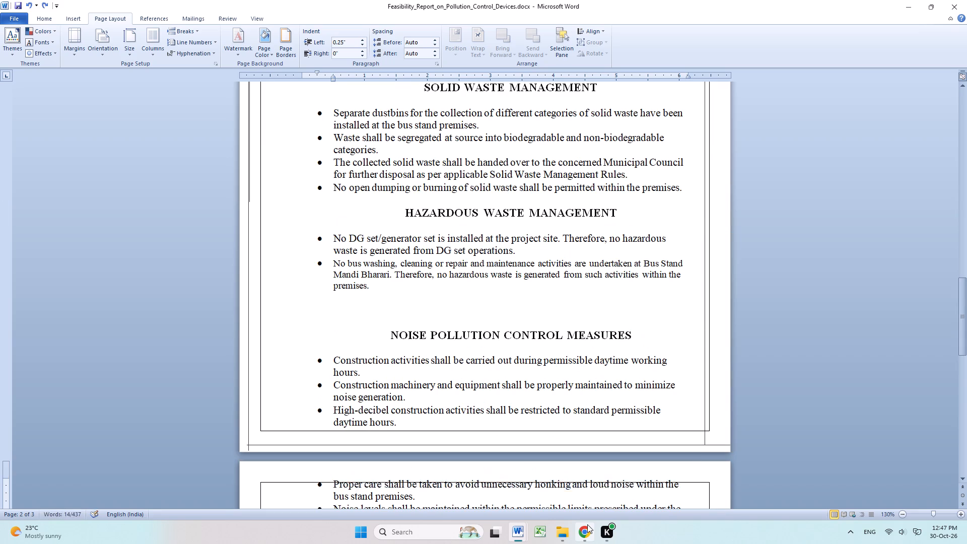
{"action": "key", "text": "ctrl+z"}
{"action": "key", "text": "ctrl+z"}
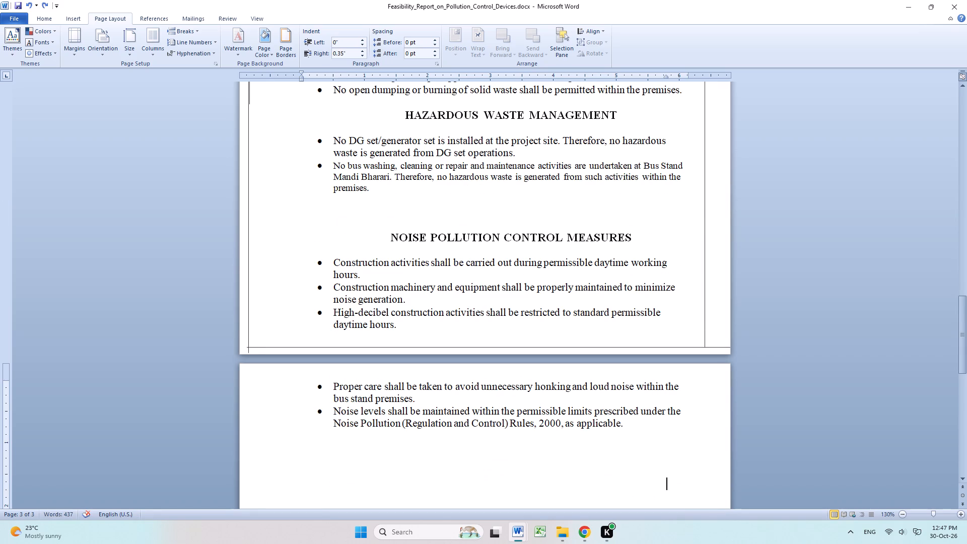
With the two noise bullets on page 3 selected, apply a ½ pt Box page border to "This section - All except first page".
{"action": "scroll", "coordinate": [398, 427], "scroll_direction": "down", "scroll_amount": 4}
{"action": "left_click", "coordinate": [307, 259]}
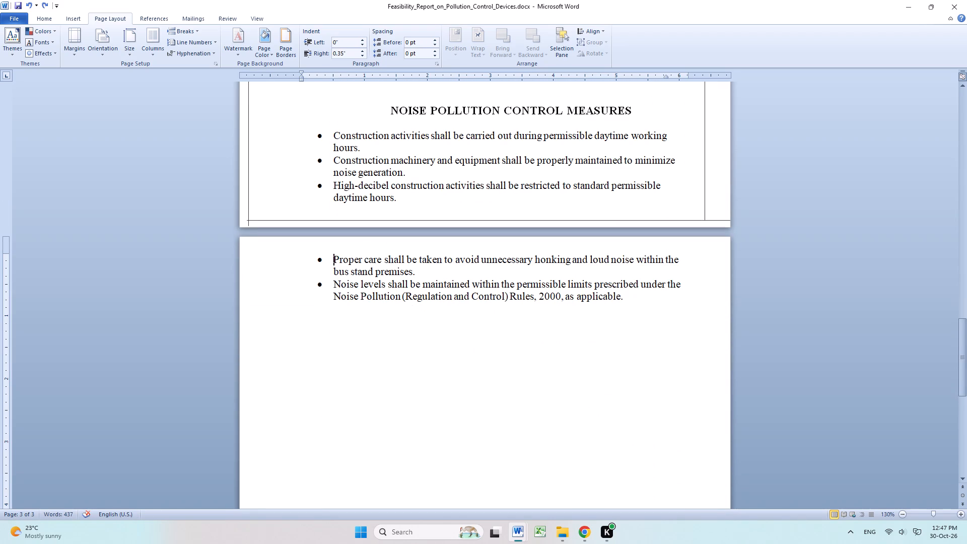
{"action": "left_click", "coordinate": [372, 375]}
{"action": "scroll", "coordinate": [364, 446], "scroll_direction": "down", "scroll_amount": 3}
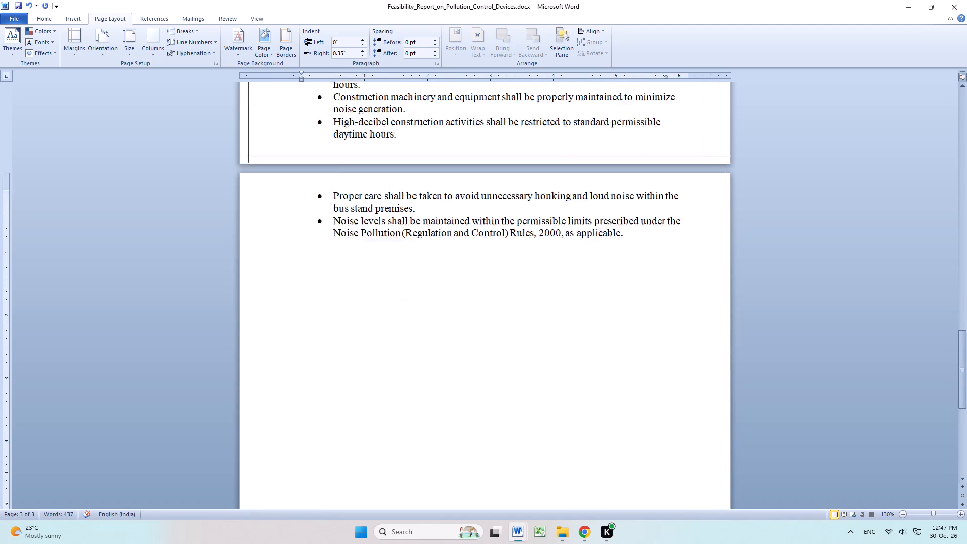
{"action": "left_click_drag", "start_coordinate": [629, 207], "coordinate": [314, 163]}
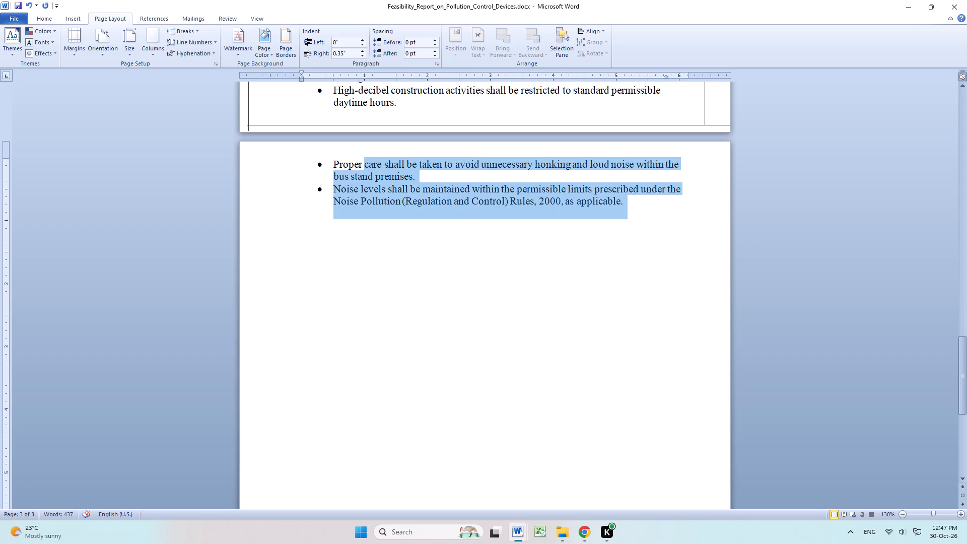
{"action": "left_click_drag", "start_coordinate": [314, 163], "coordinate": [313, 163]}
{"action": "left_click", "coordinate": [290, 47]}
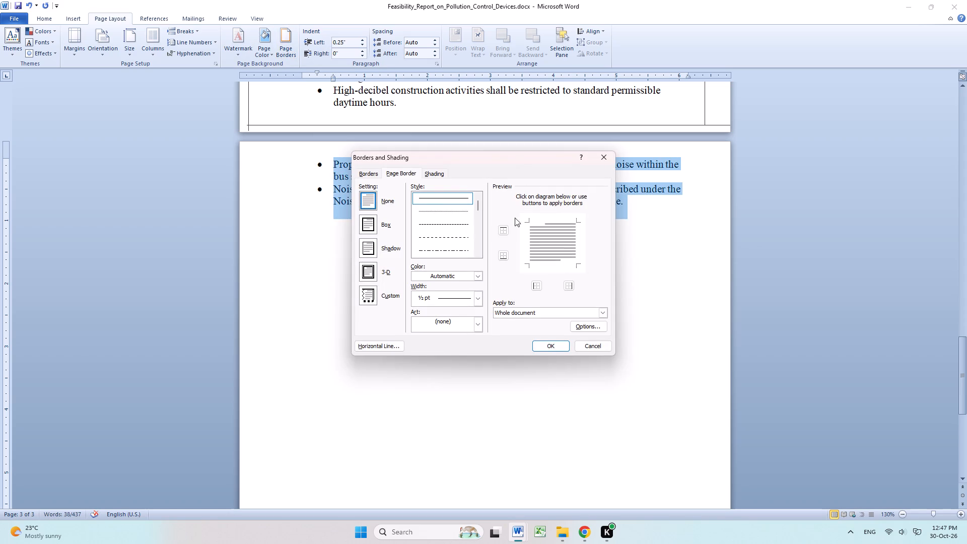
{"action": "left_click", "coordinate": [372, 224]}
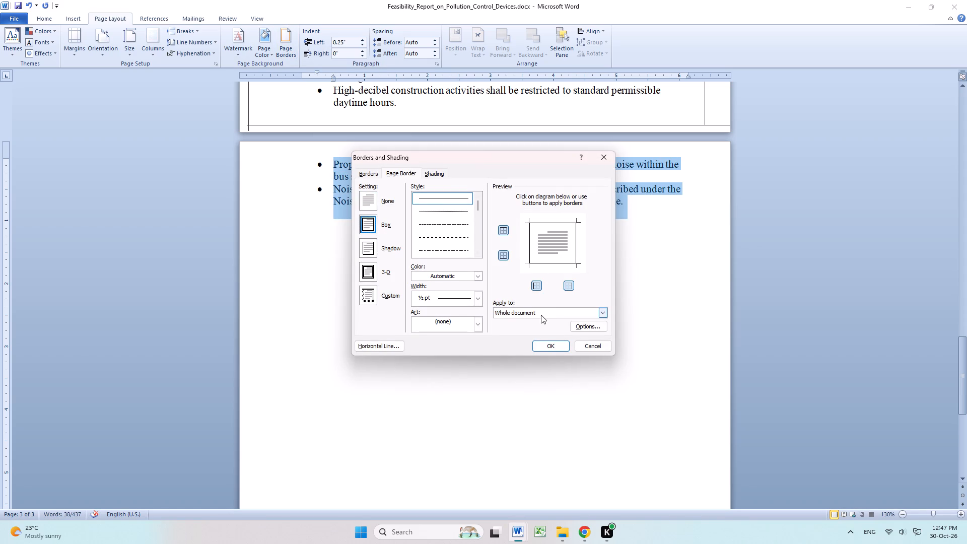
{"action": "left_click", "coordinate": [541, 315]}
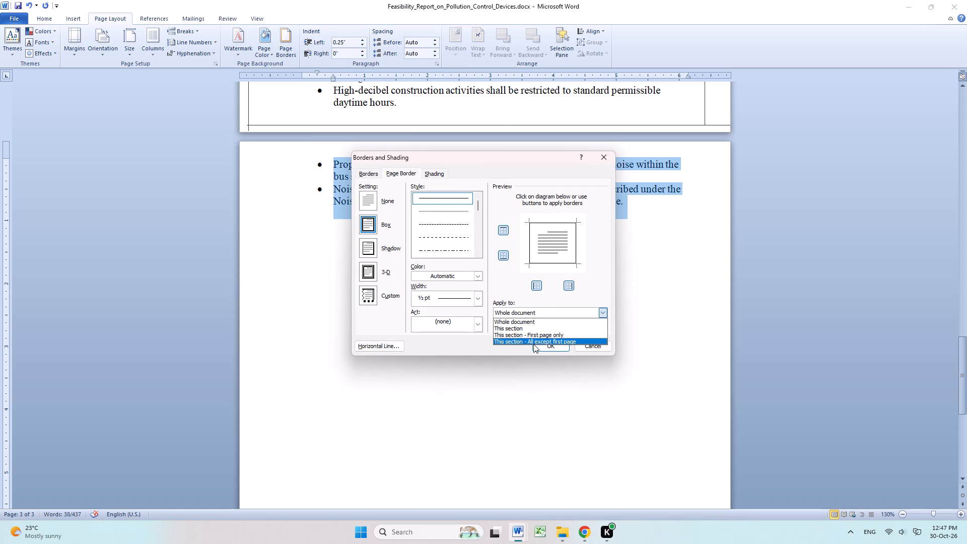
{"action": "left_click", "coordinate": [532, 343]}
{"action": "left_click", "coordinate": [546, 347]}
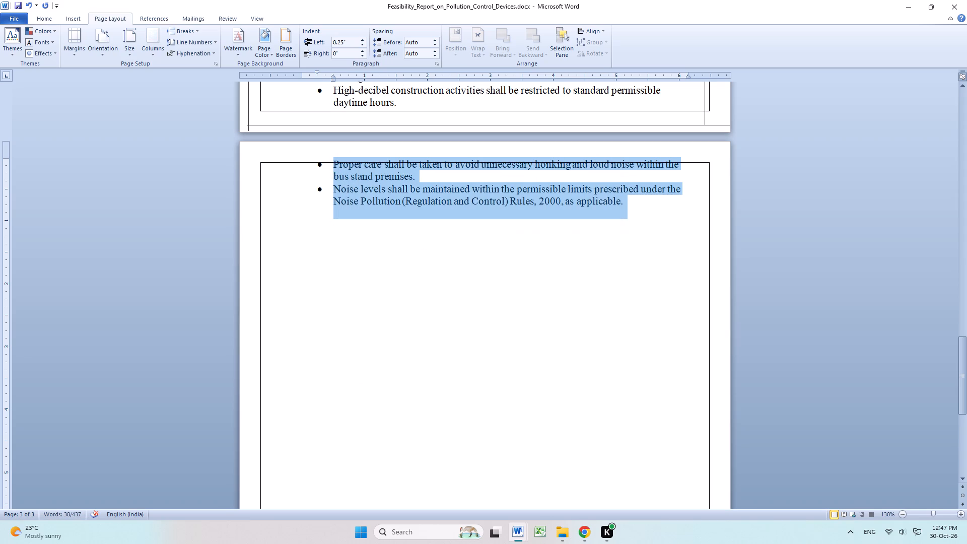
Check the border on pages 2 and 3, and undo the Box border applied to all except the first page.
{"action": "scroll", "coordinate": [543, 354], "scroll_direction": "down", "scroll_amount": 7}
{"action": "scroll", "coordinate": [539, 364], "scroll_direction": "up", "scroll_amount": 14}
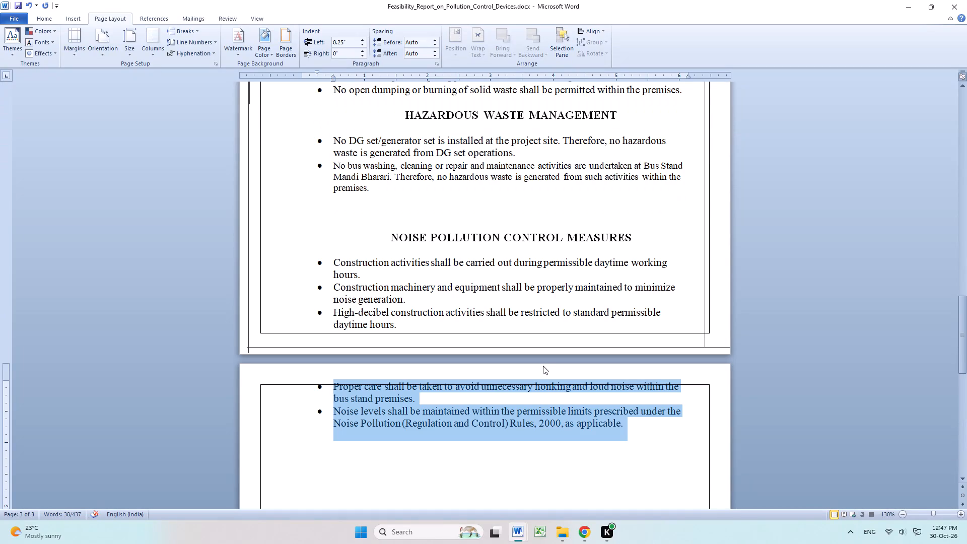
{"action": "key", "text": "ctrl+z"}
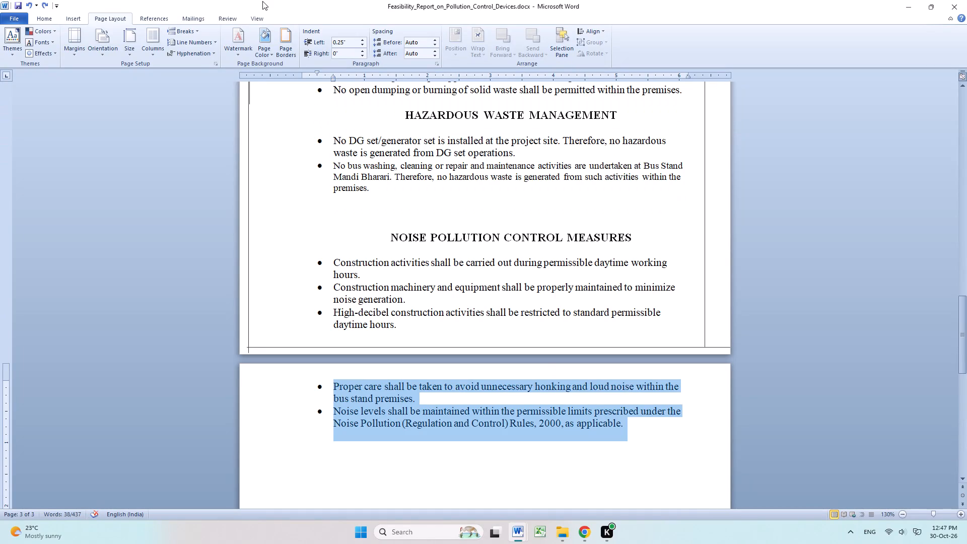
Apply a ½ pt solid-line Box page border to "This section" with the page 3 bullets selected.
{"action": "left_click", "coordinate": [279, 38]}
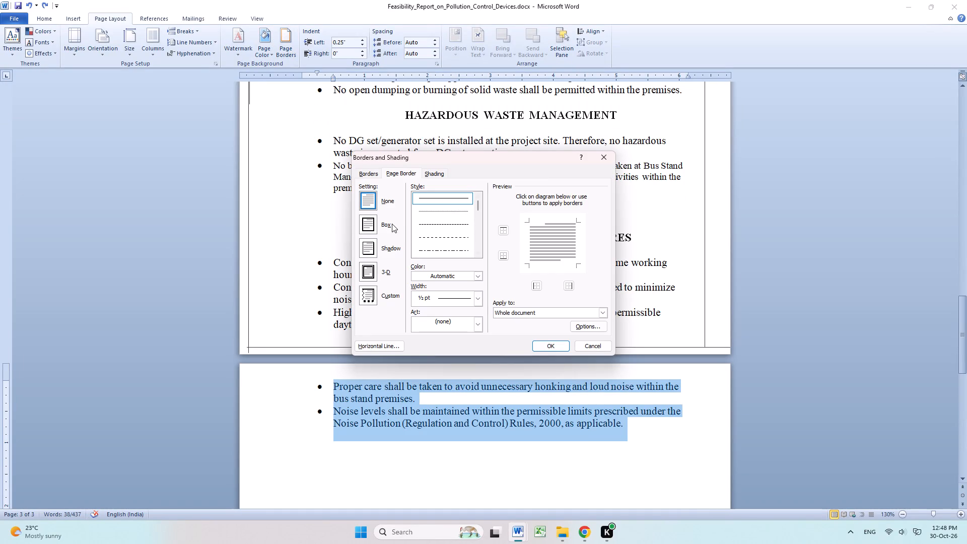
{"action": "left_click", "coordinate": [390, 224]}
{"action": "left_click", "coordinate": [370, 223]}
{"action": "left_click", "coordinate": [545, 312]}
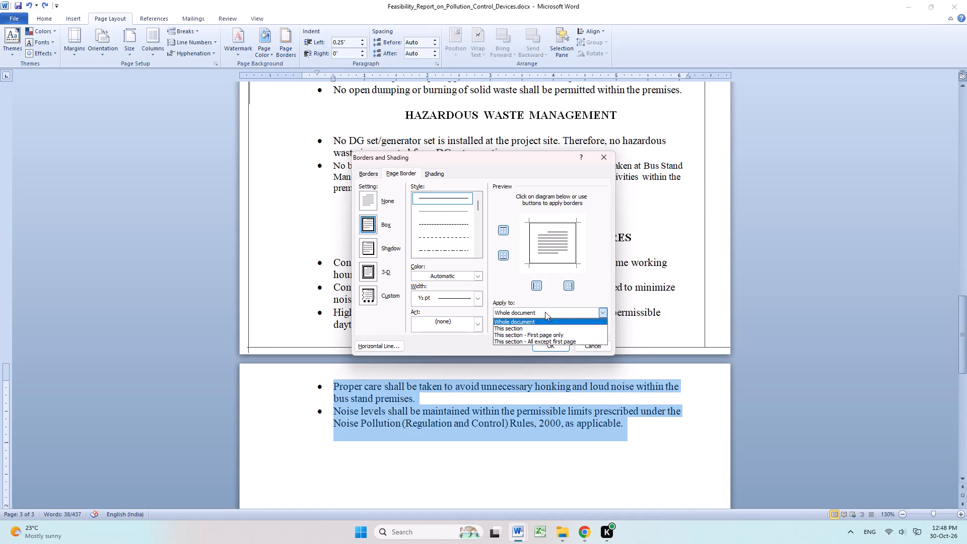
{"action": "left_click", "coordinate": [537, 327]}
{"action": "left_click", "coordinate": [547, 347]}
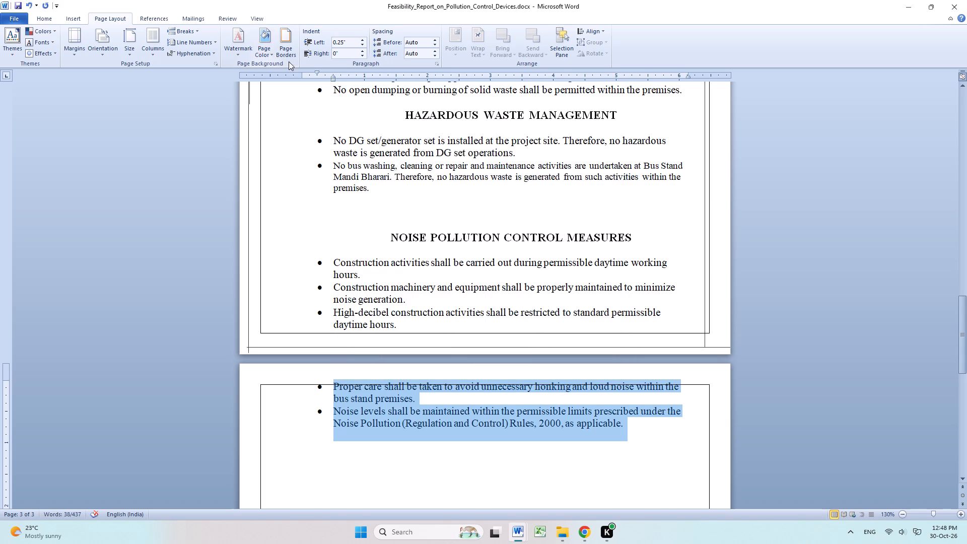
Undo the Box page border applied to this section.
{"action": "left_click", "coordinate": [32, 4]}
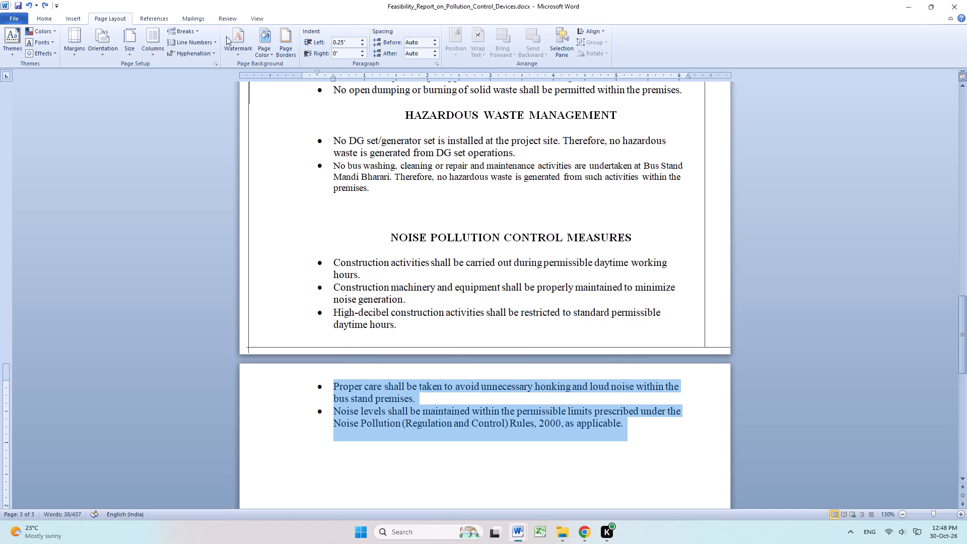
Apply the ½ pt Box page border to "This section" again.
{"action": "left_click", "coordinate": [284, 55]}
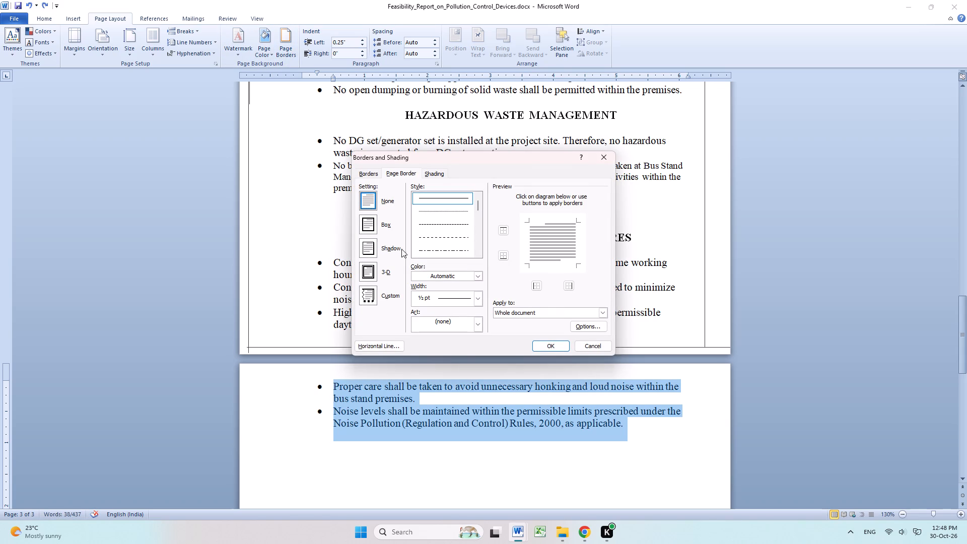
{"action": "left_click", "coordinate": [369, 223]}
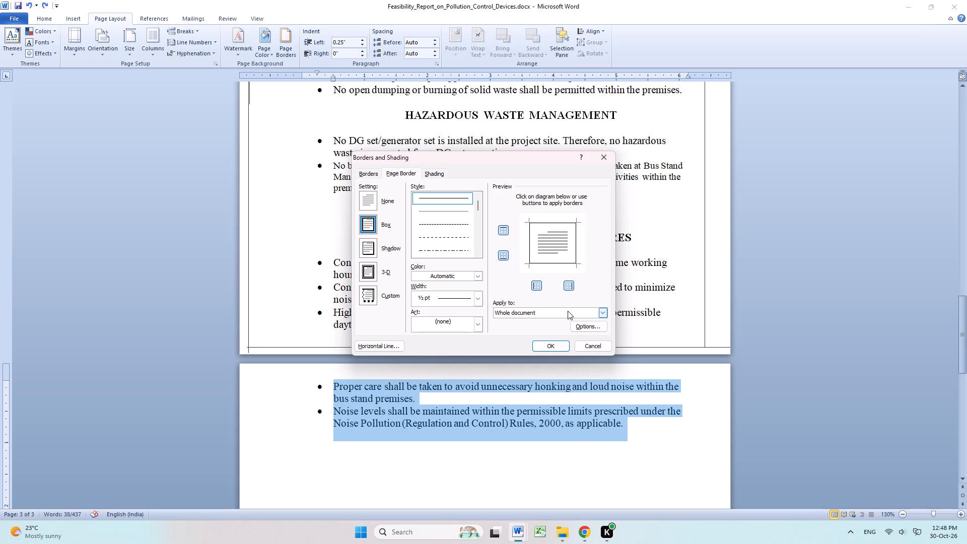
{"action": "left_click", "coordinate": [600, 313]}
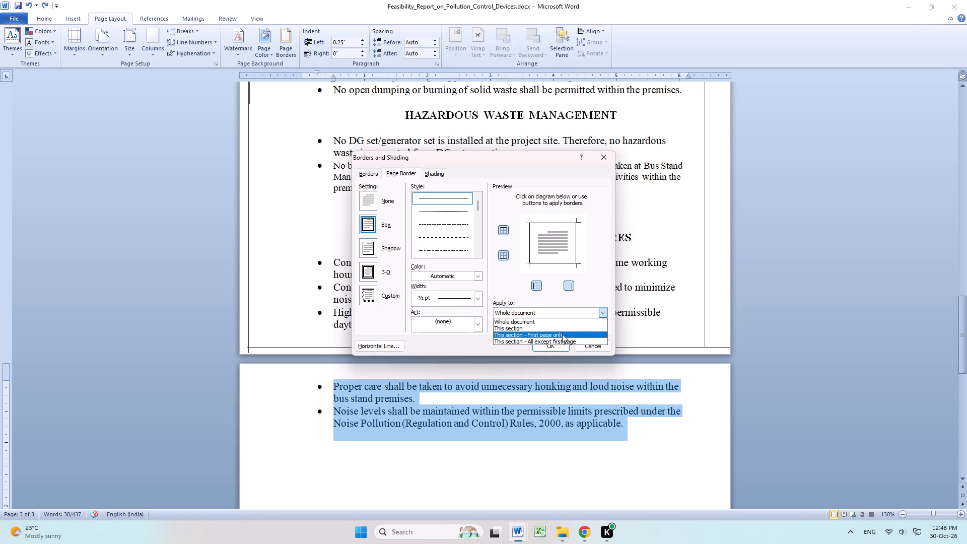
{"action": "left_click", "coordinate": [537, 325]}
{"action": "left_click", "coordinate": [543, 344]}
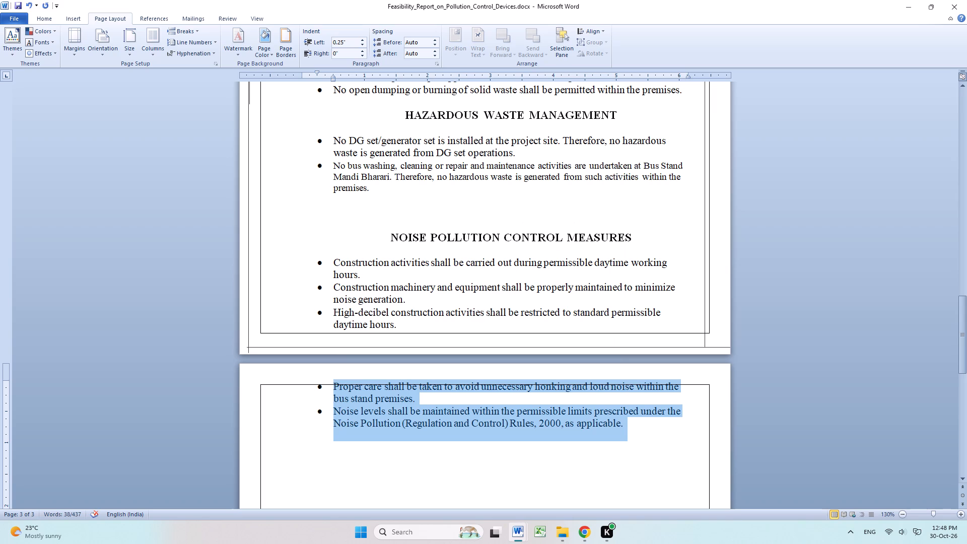
Examine how the section's page border sits against the text and existing border lines across the three pages.
{"action": "left_click", "coordinate": [544, 344]}
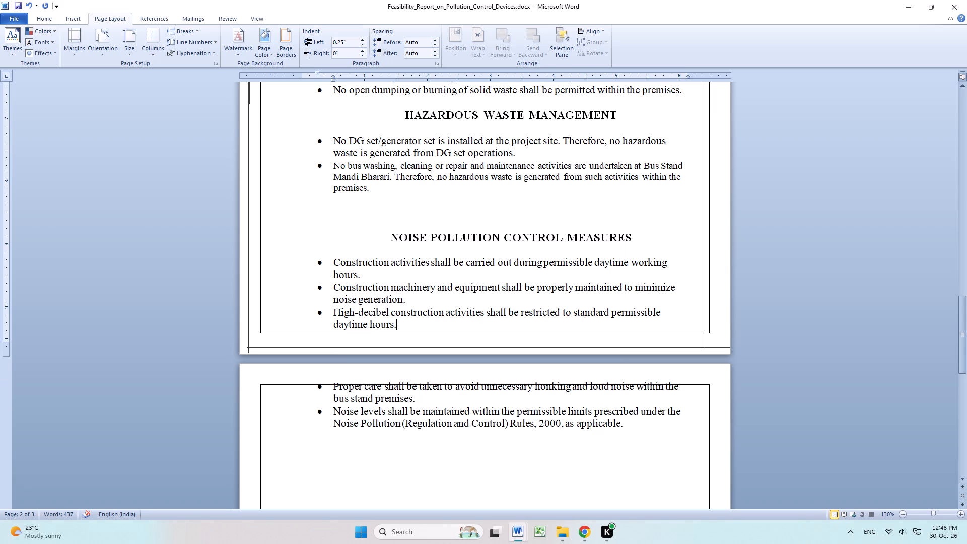
{"action": "scroll", "coordinate": [544, 344], "scroll_direction": "up", "scroll_amount": 13}
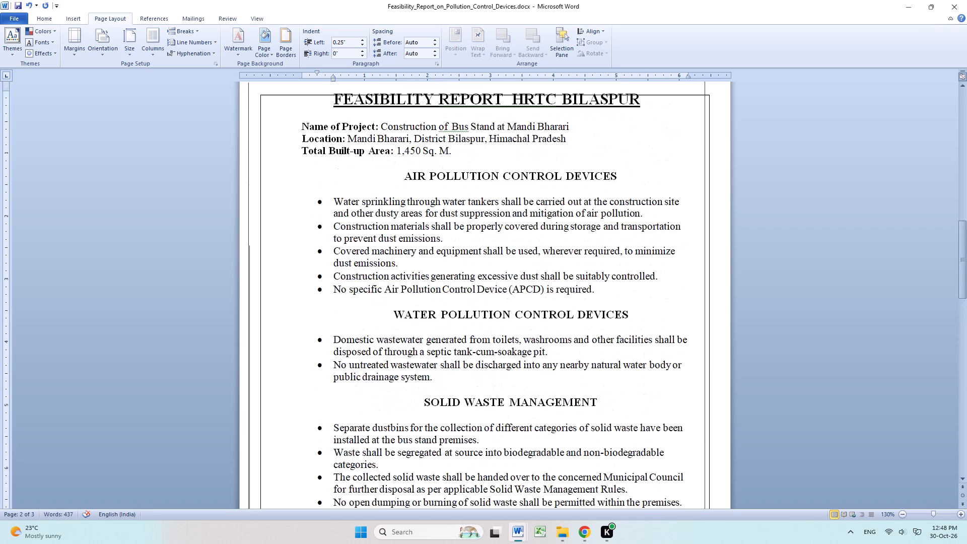
{"action": "scroll", "coordinate": [547, 344], "scroll_direction": "up", "scroll_amount": 4}
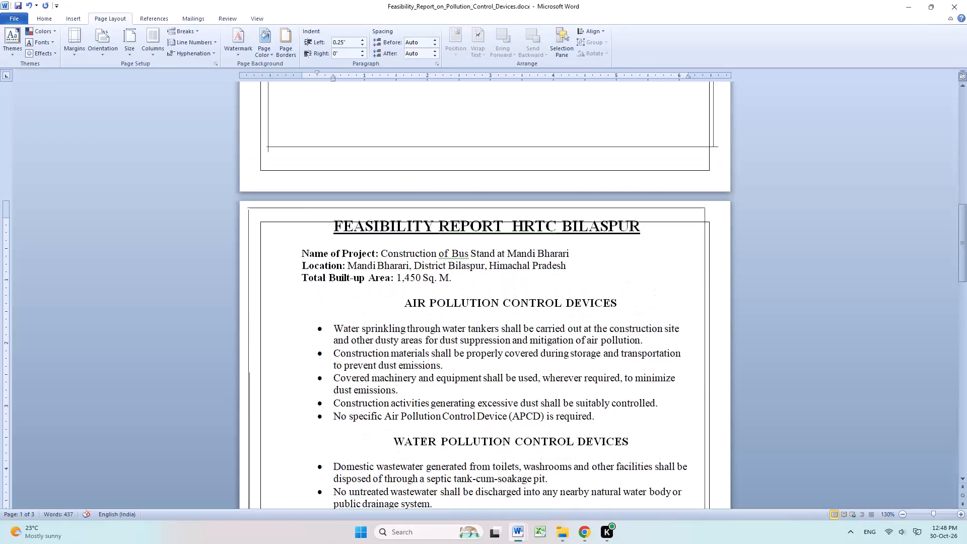
{"action": "scroll", "coordinate": [547, 342], "scroll_direction": "down", "scroll_amount": 12}
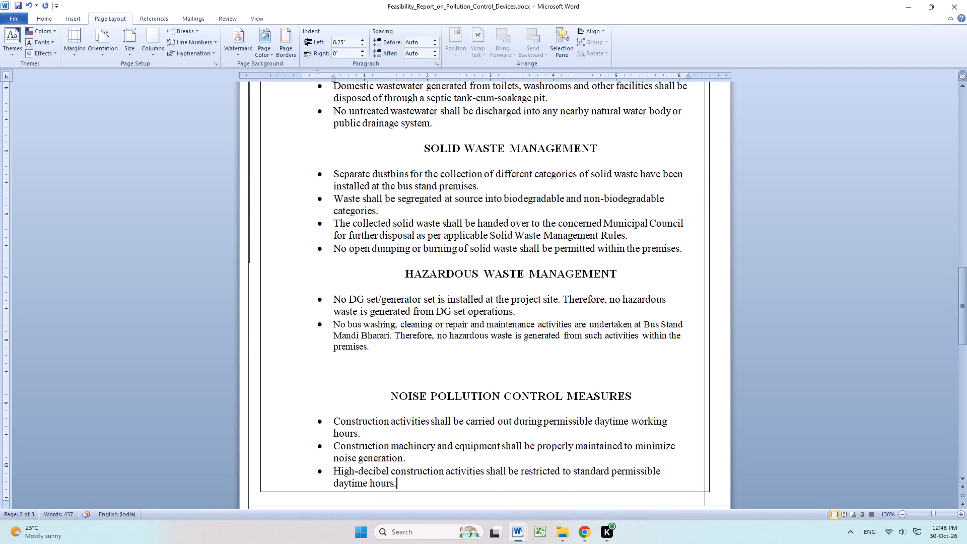
{"action": "scroll", "coordinate": [550, 327], "scroll_direction": "down", "scroll_amount": 16}
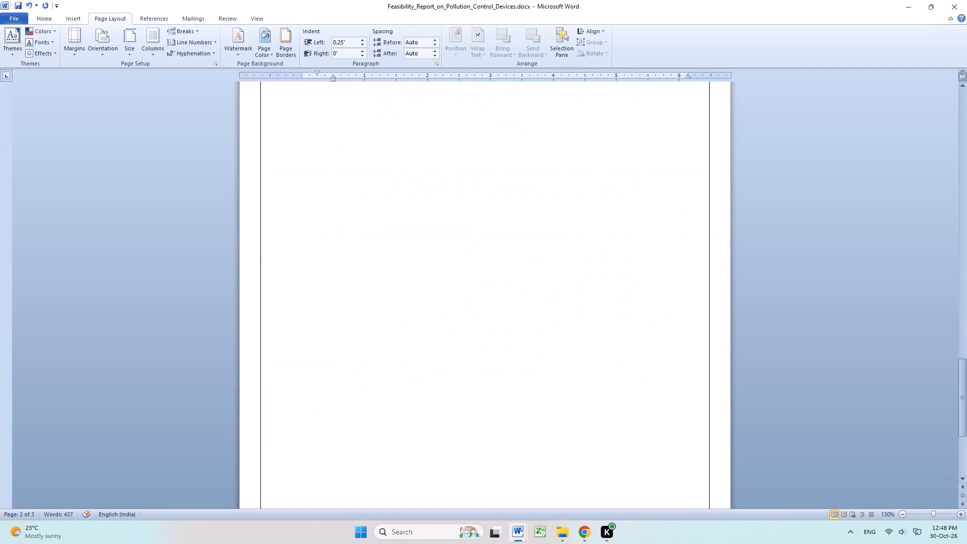
{"action": "scroll", "coordinate": [551, 325], "scroll_direction": "up", "scroll_amount": 7}
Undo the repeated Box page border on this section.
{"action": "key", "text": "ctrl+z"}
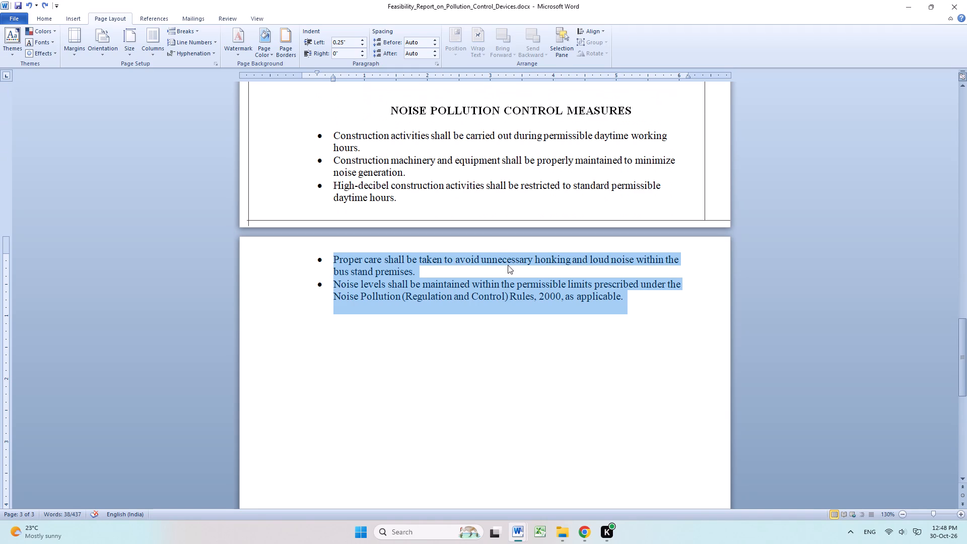
Delete the NOISE POLLUTION CONTROL MEASURES heading, the blank space above it and its first three bullets on page 2.
{"action": "scroll", "coordinate": [441, 229], "scroll_direction": "up", "scroll_amount": 4}
{"action": "left_click_drag", "start_coordinate": [407, 324], "coordinate": [396, 225]}
{"action": "key", "text": "BackSpace"}
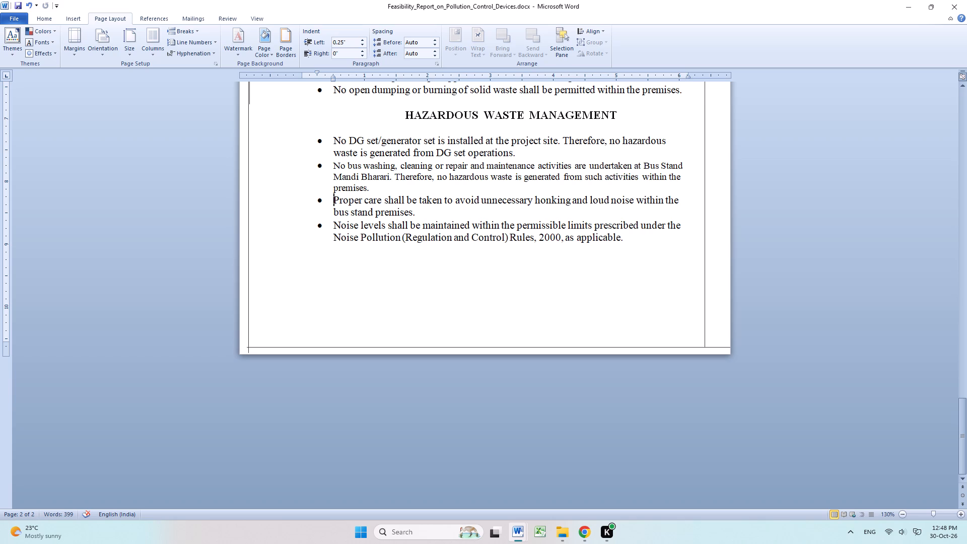
Add an unbulleted line above the "Proper care shall be taken" bullet and enter the heading "NOICE CONTROL MANAGEMENT" on it.
{"action": "scroll", "coordinate": [467, 305], "scroll_direction": "up", "scroll_amount": 8}
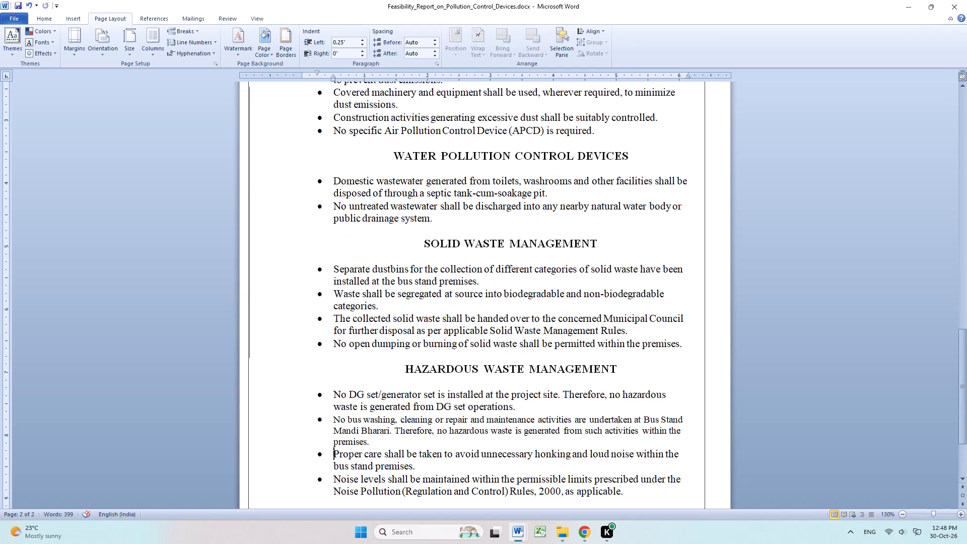
{"action": "key", "text": "Return"}
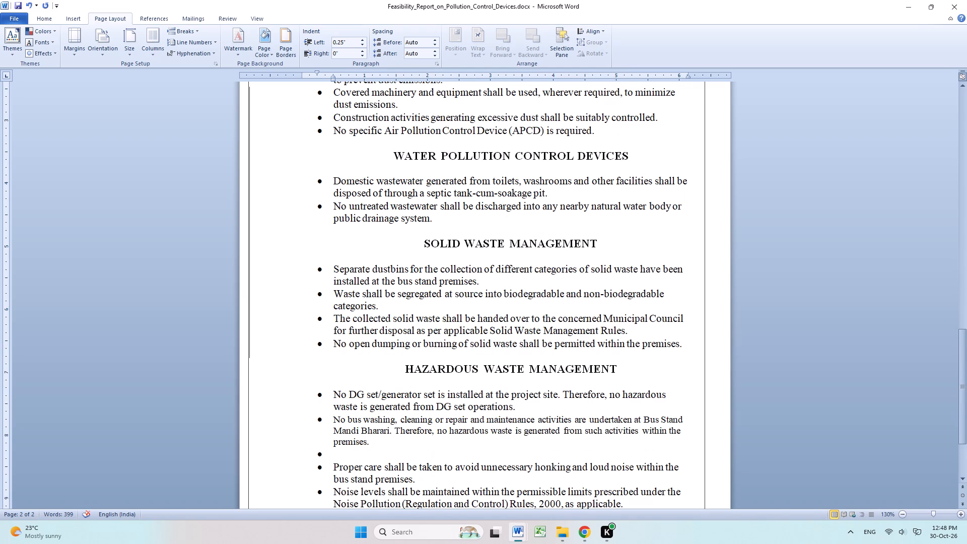
{"action": "left_click", "coordinate": [328, 454]}
{"action": "key", "text": "BackSpace"}
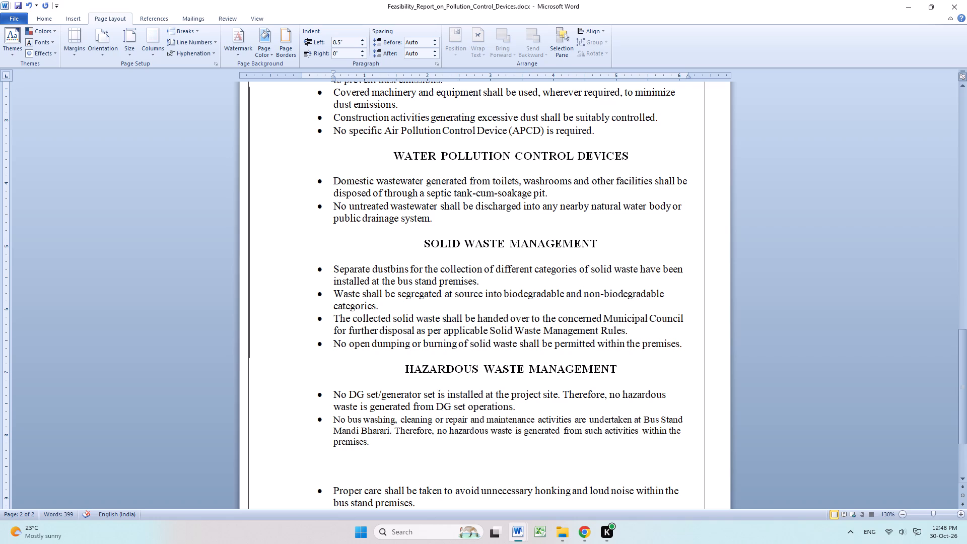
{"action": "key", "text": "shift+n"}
{"action": "key", "text": "BackSpace"}
{"action": "key", "text": "BackSpace"}
{"action": "key", "text": "BackSpace"}
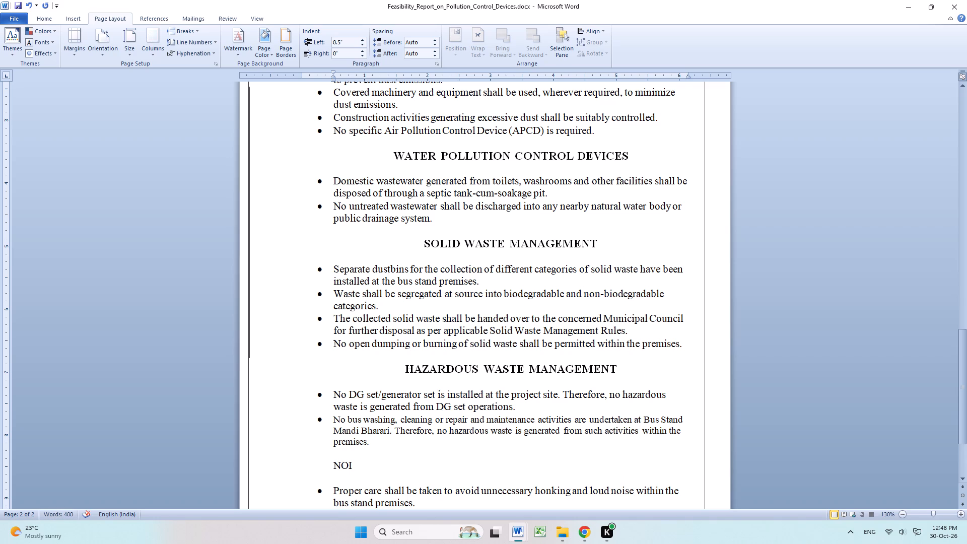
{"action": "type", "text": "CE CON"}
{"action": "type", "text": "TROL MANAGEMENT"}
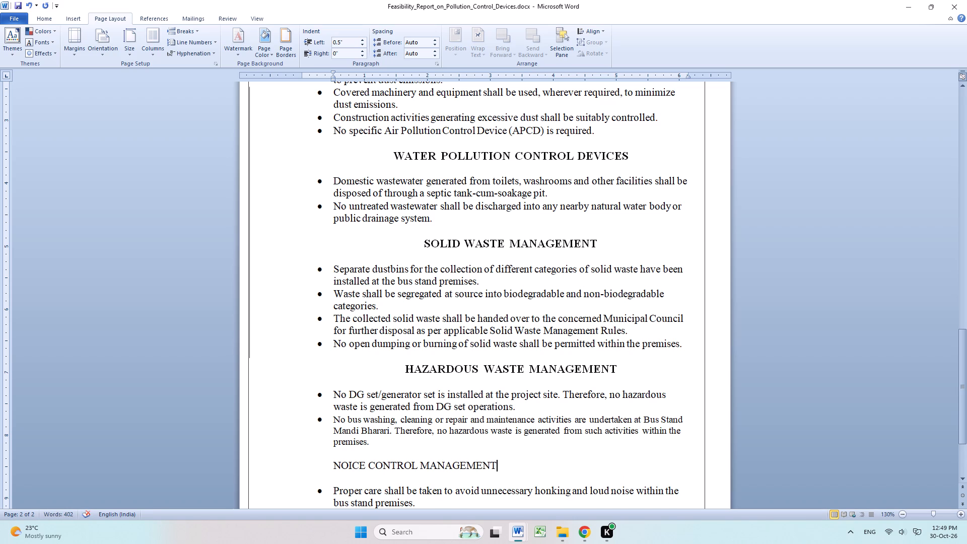
Center the "NOICE CONTROL MANAGEMENT" heading and make it bold.
{"action": "left_click_drag", "start_coordinate": [503, 466], "coordinate": [346, 467]}
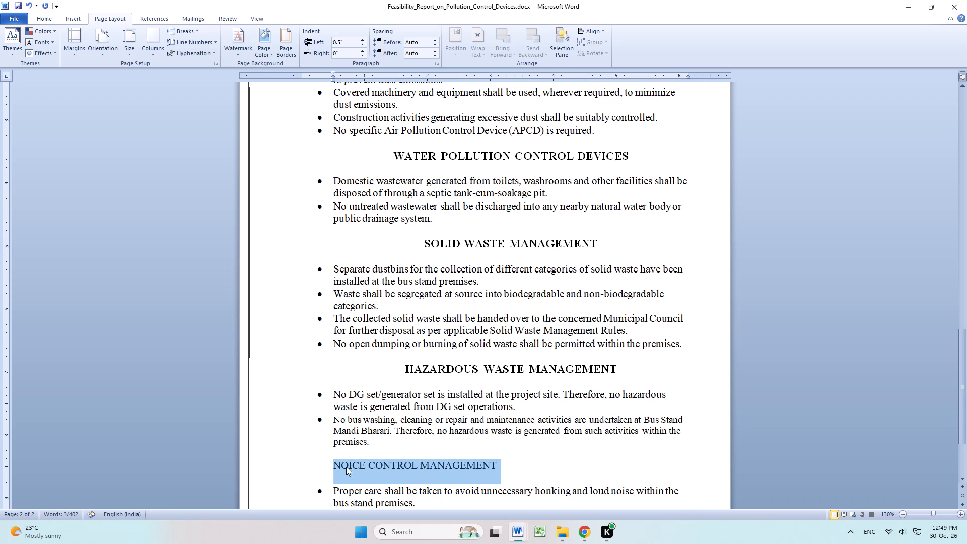
{"action": "key", "text": "ctrl+e"}
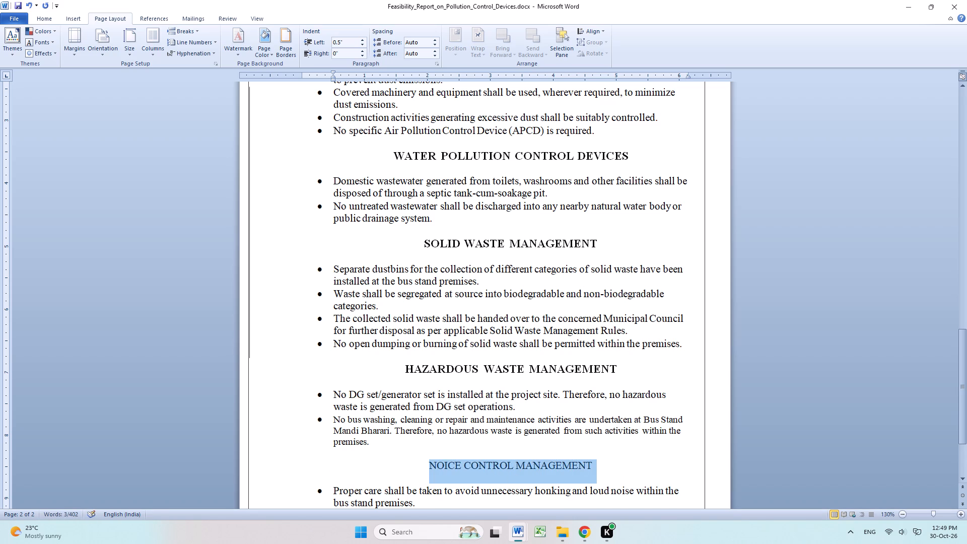
{"action": "key", "text": "ctrl+b"}
{"action": "left_click", "coordinate": [627, 472]}
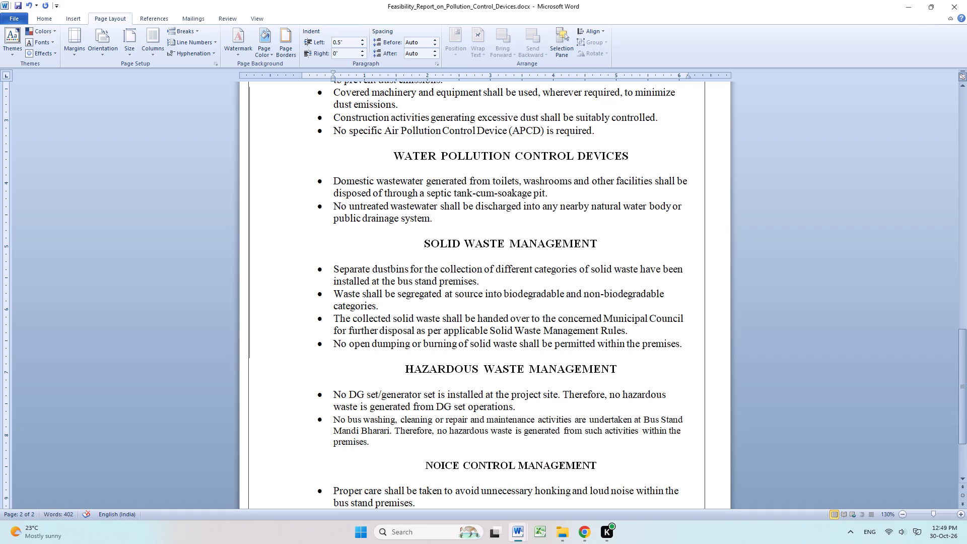
Indent the empty line below the last noise bullet to 4" and enter the signatory's name in parentheses.
{"action": "scroll", "coordinate": [612, 463], "scroll_direction": "down", "scroll_amount": 4}
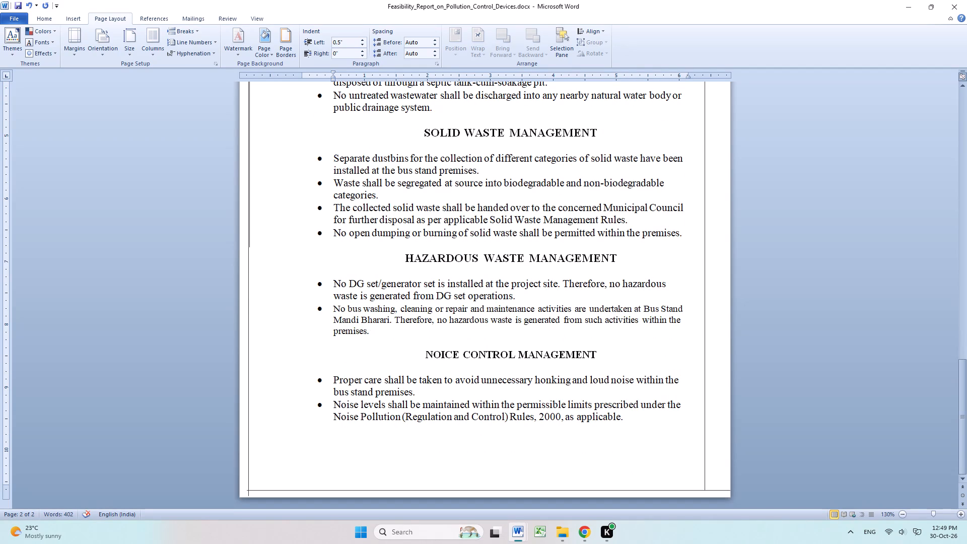
{"action": "left_click", "coordinate": [593, 446]}
{"action": "key", "text": "Tab"}
{"action": "key", "text": "Tab"}
{"action": "key", "text": "Tab"}
{"action": "key", "text": "Tab"}
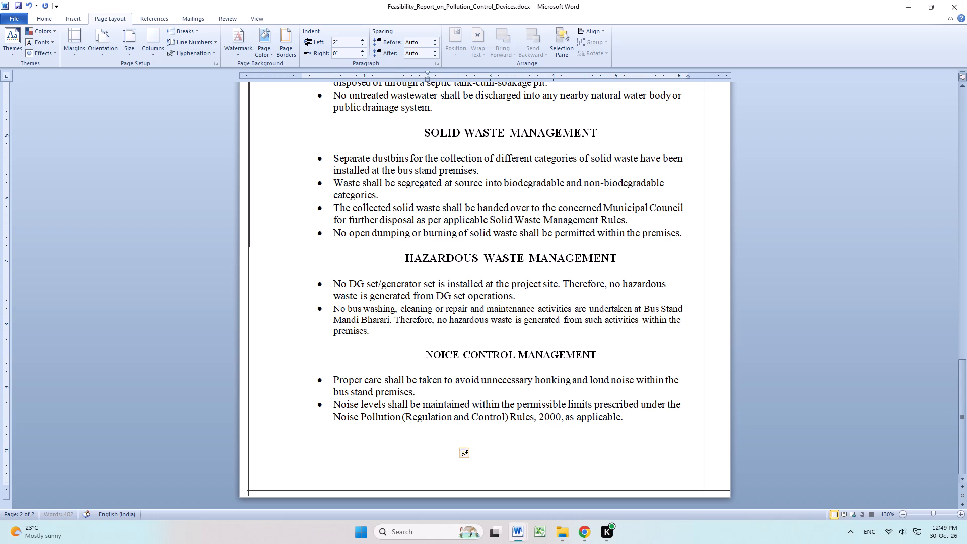
{"action": "key", "text": "Tab"}
{"action": "key", "text": "Tab"}
{"action": "key", "text": "Tab"}
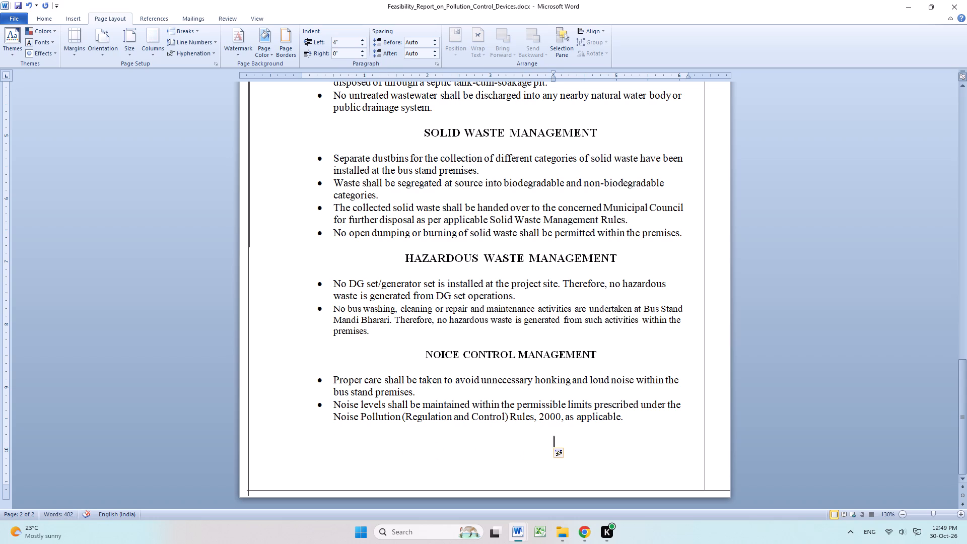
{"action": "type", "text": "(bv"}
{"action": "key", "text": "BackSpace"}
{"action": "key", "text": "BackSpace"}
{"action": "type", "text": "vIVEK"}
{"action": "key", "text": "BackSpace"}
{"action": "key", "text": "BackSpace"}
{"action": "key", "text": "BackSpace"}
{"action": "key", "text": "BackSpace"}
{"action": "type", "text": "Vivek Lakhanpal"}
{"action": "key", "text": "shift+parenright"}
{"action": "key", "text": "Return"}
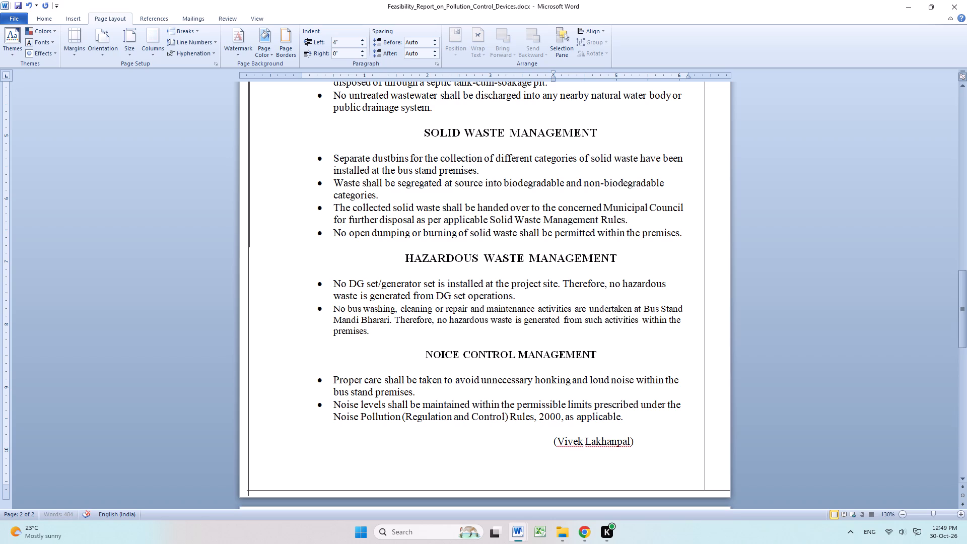
Add "Divisional Manager" and "HRTC Bilaspur" on separate lines beneath the signatory's name.
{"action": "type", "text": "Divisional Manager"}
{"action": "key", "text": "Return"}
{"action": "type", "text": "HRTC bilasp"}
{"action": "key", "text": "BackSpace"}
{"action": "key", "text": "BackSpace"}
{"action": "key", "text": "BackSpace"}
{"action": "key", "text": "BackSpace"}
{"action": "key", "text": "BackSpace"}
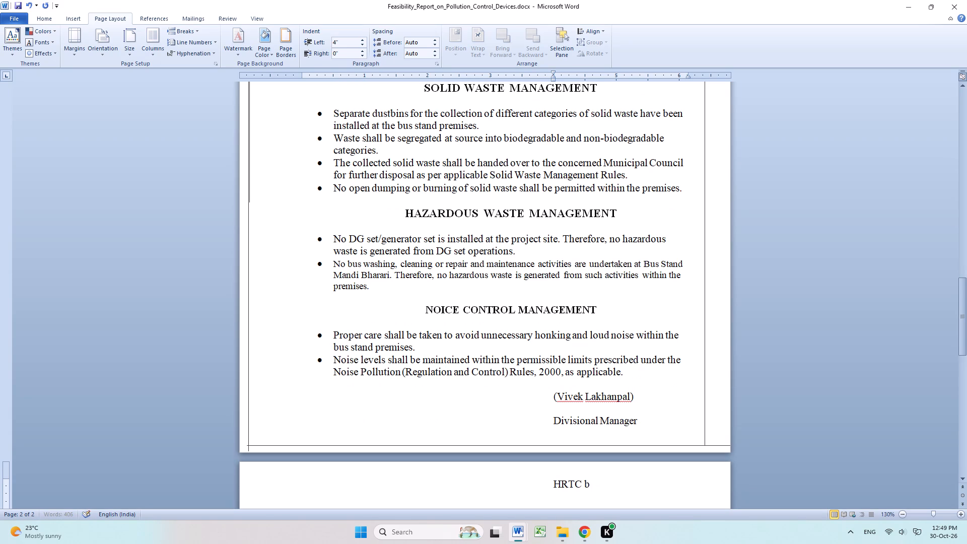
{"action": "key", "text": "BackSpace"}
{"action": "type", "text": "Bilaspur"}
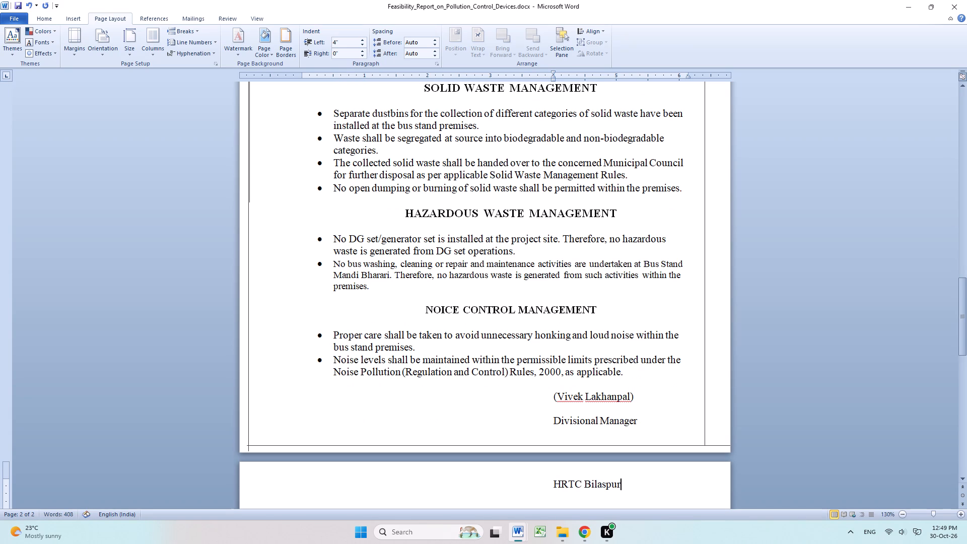
Delete the Name of Project, Location and Total Built-up Area lines beneath the FEASIBILITY REPORT HRTC BILASPUR title.
{"action": "scroll", "coordinate": [521, 484], "scroll_direction": "up", "scroll_amount": 15}
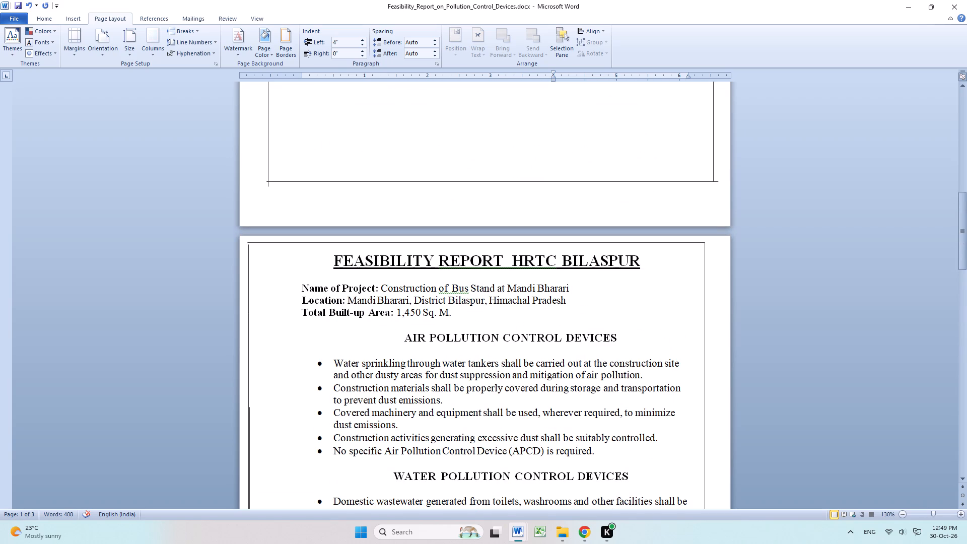
{"action": "left_click", "coordinate": [301, 264]}
{"action": "left_click", "coordinate": [305, 333]}
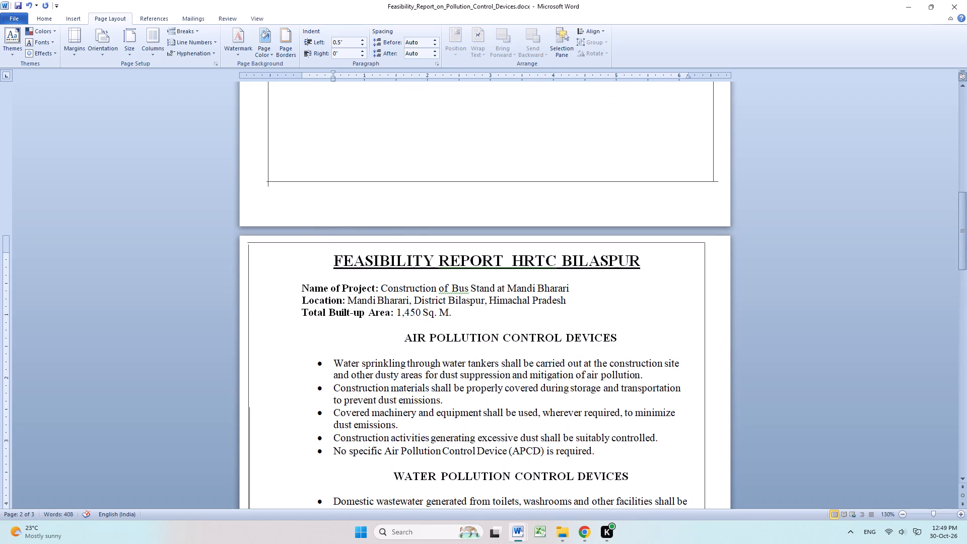
{"action": "scroll", "coordinate": [570, 362], "scroll_direction": "down", "scroll_amount": 4}
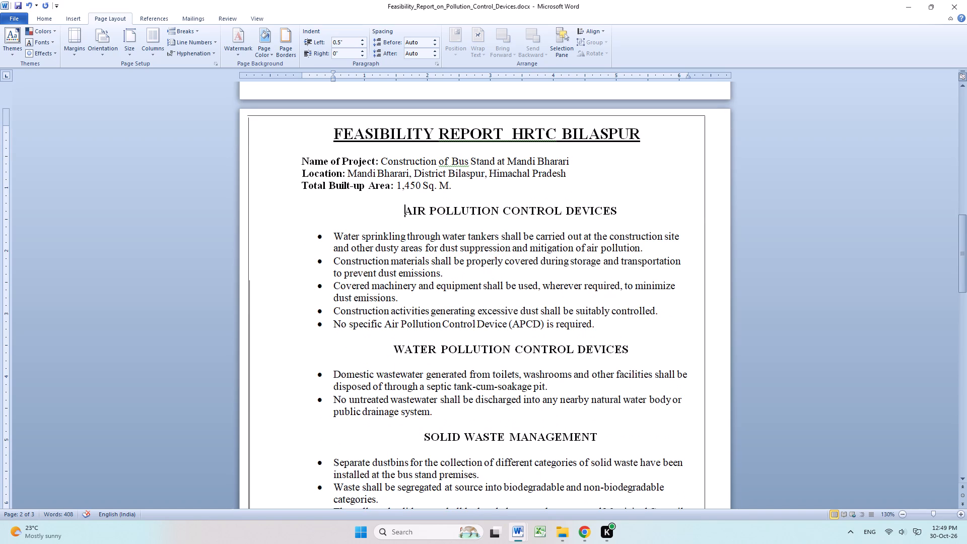
{"action": "left_click_drag", "start_coordinate": [453, 184], "coordinate": [312, 162]}
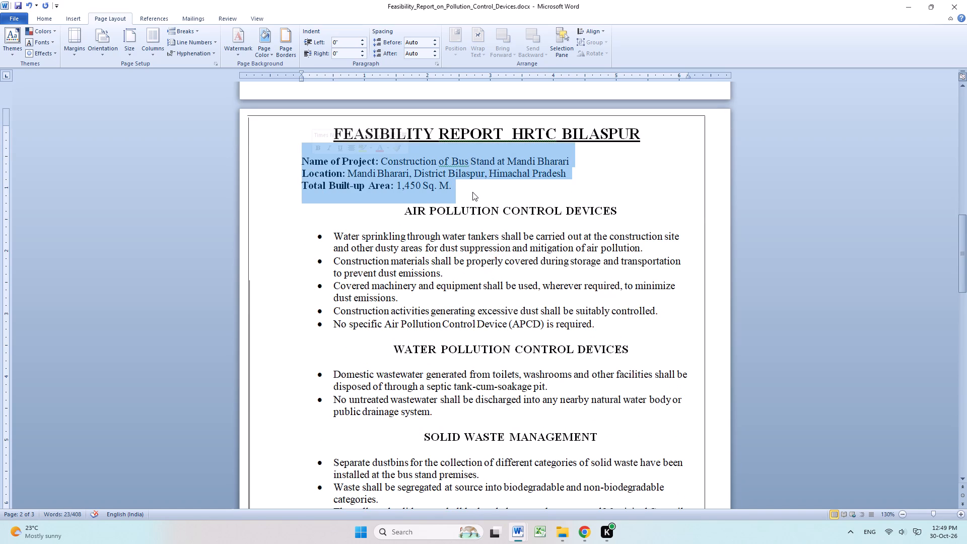
{"action": "key", "text": "BackSpace"}
Remove the paragraph spacing before and after the three signature block lines.
{"action": "scroll", "coordinate": [476, 251], "scroll_direction": "down", "scroll_amount": 2}
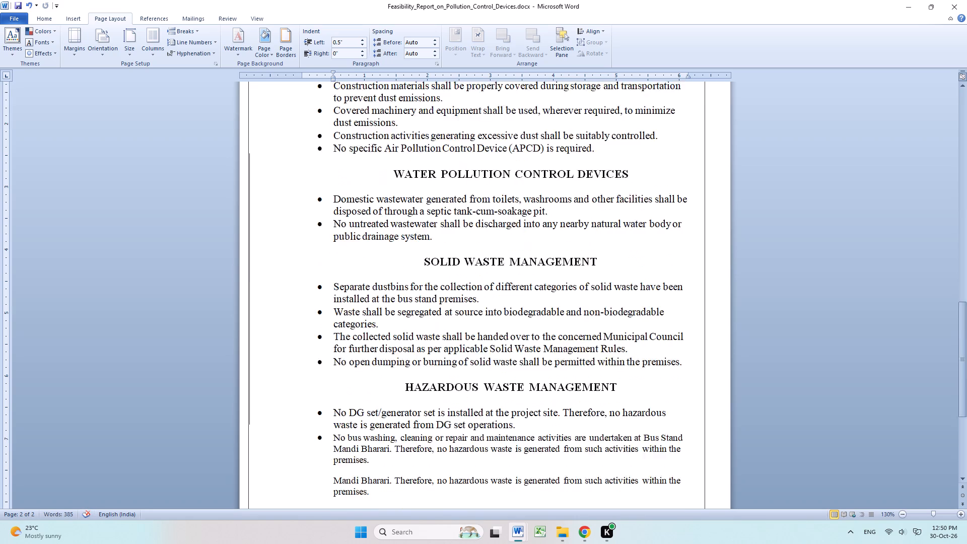
{"action": "scroll", "coordinate": [467, 280], "scroll_direction": "down", "scroll_amount": 14}
{"action": "left_click_drag", "start_coordinate": [630, 447], "coordinate": [561, 396]}
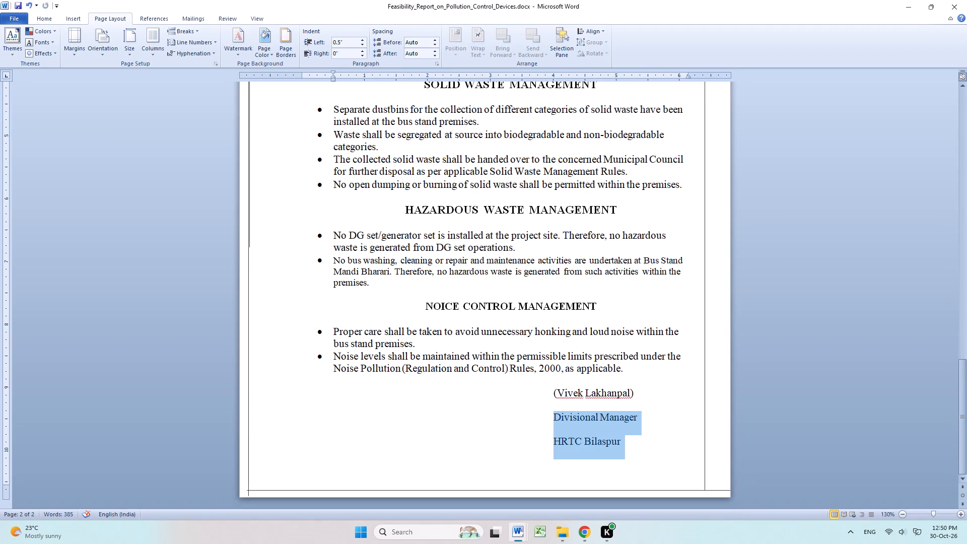
{"action": "left_click_drag", "start_coordinate": [561, 396], "coordinate": [551, 397]}
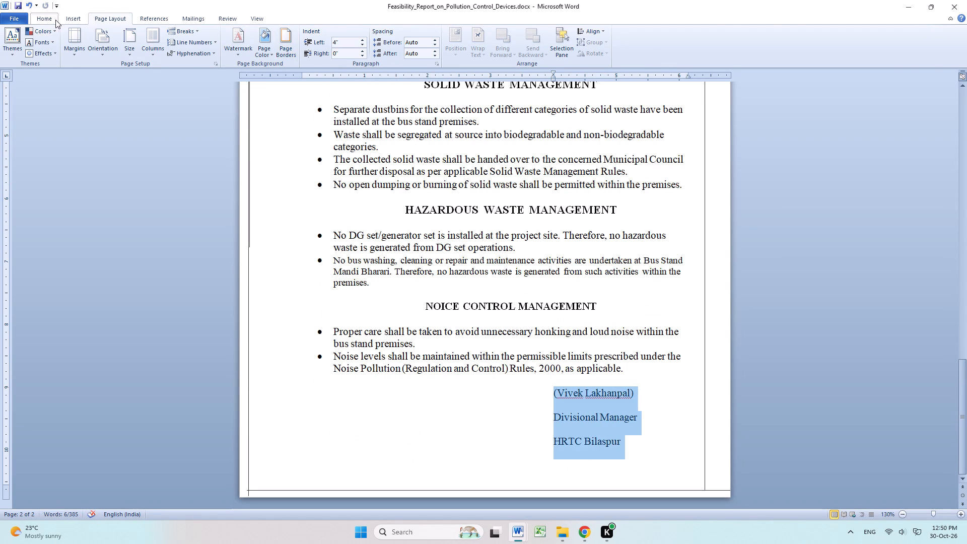
{"action": "left_click", "coordinate": [45, 19]}
{"action": "left_click", "coordinate": [269, 49]}
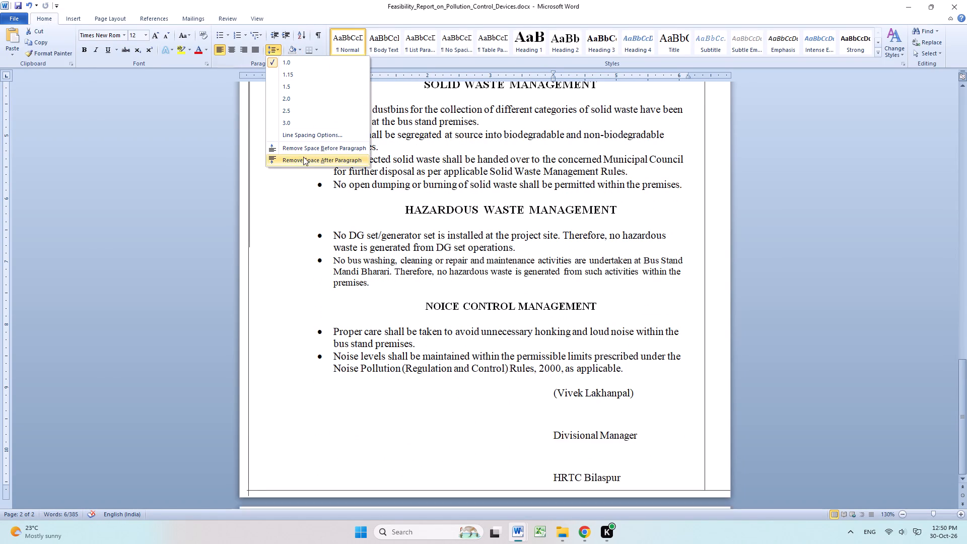
{"action": "left_click", "coordinate": [303, 149]}
{"action": "left_click", "coordinate": [268, 47]}
{"action": "left_click", "coordinate": [303, 160]}
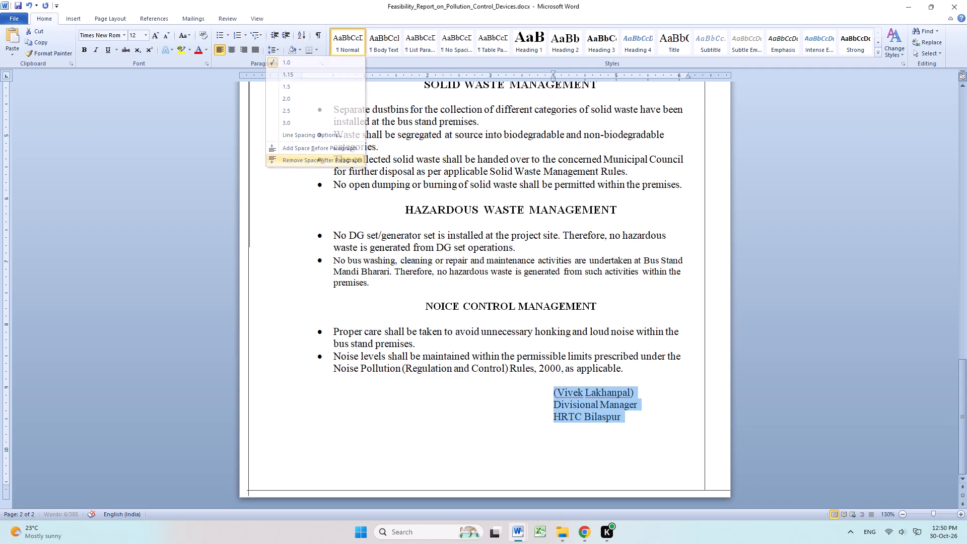
{"action": "left_click", "coordinate": [289, 207]}
{"action": "left_click", "coordinate": [624, 447]}
Make the signatory's name and its closing parenthesis bold.
{"action": "left_click_drag", "start_coordinate": [634, 392], "coordinate": [570, 393]}
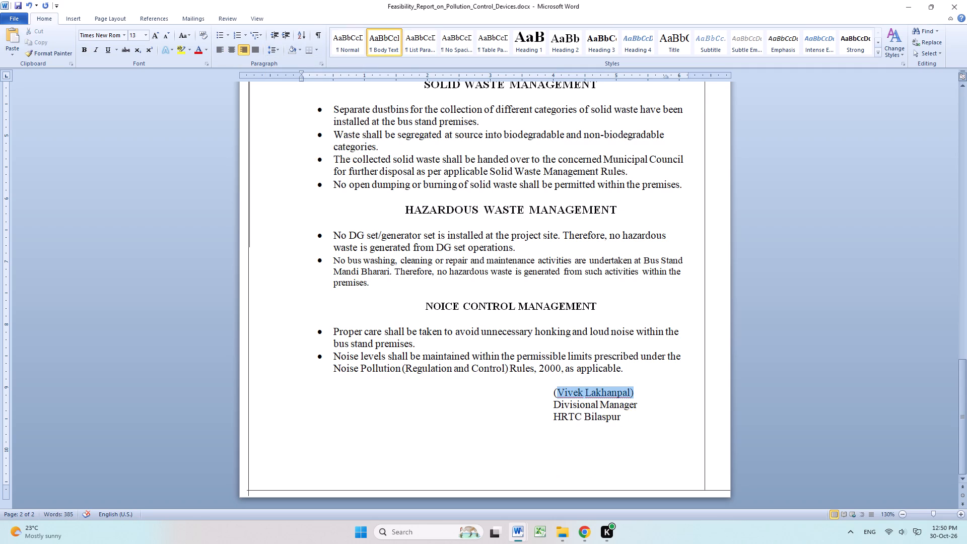
{"action": "left_click_drag", "start_coordinate": [570, 393], "coordinate": [556, 392]}
{"action": "key", "text": "ctrl+b"}
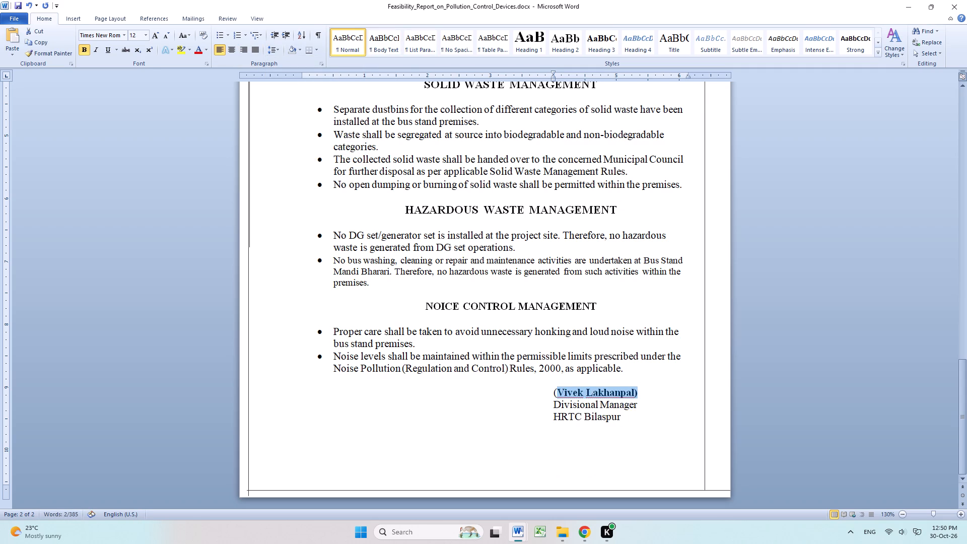
{"action": "left_click", "coordinate": [686, 444]}
Insert an unbulleted blank line between the last noise bullet and the signature block.
{"action": "left_click", "coordinate": [640, 378]}
{"action": "key", "text": "Return"}
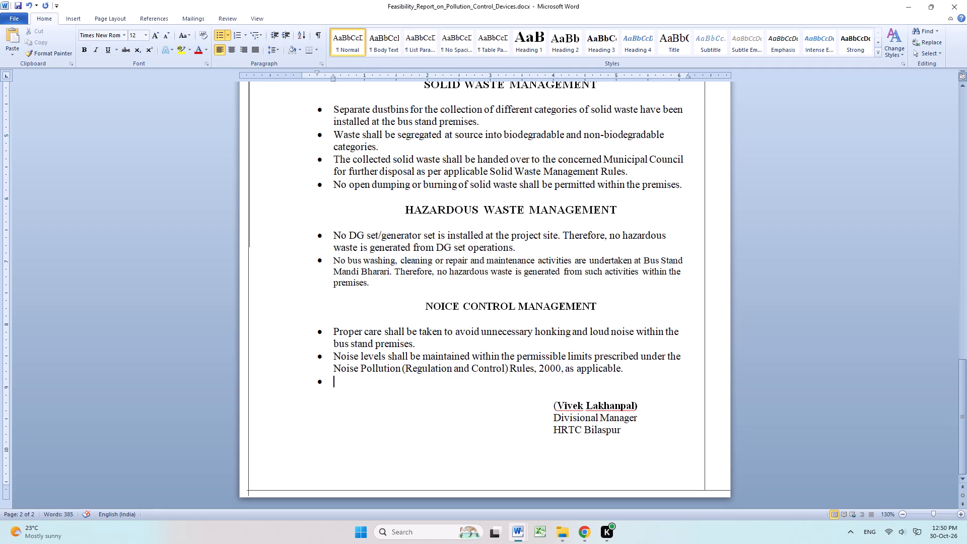
{"action": "key", "text": "BackSpace"}
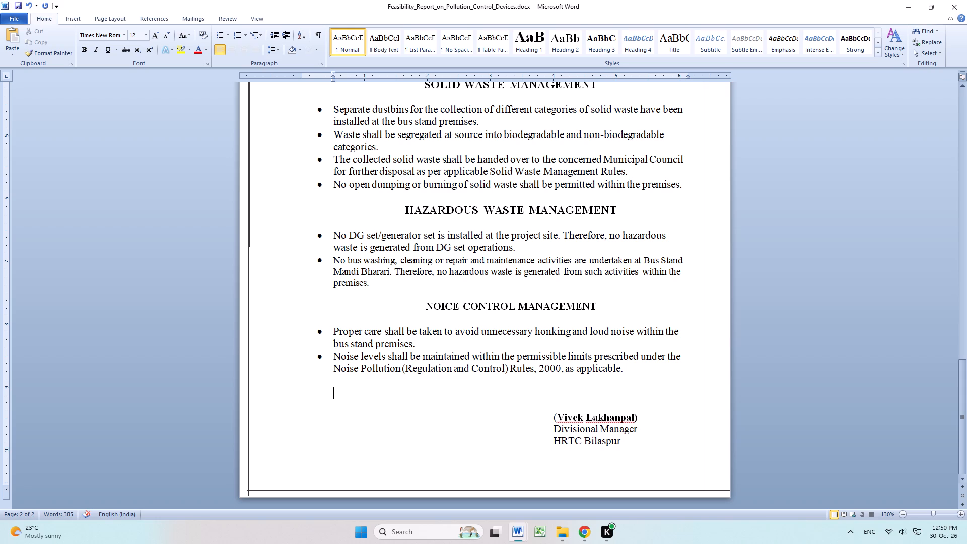
Add a comma after "Divisional Manager" and a period after "HRTC Bilaspur" in the signature block.
{"action": "left_click", "coordinate": [637, 428]}
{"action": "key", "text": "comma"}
{"action": "left_click", "coordinate": [623, 443]}
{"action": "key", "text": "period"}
{"action": "left_click", "coordinate": [672, 456]}
Review the feasibility report on page 2 from its title to the signature block, including the first air pollution bullet.
{"action": "scroll", "coordinate": [680, 469], "scroll_direction": "up", "scroll_amount": 12}
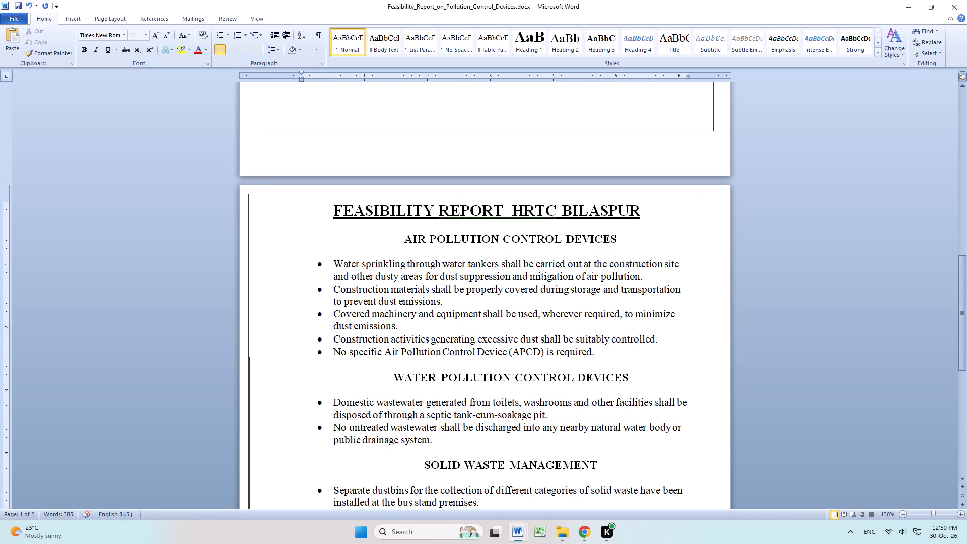
{"action": "scroll", "coordinate": [572, 336], "scroll_direction": "down", "scroll_amount": 9}
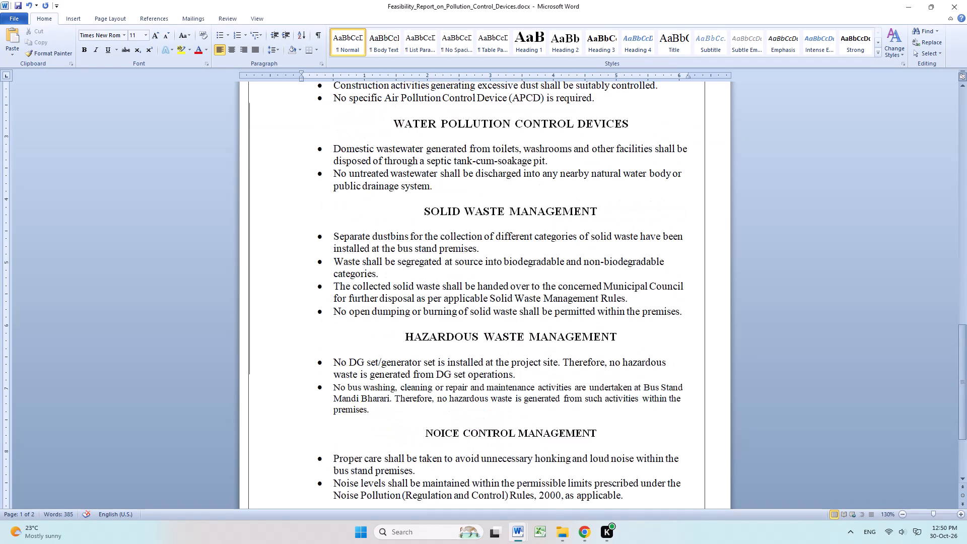
{"action": "scroll", "coordinate": [572, 350], "scroll_direction": "down", "scroll_amount": 3}
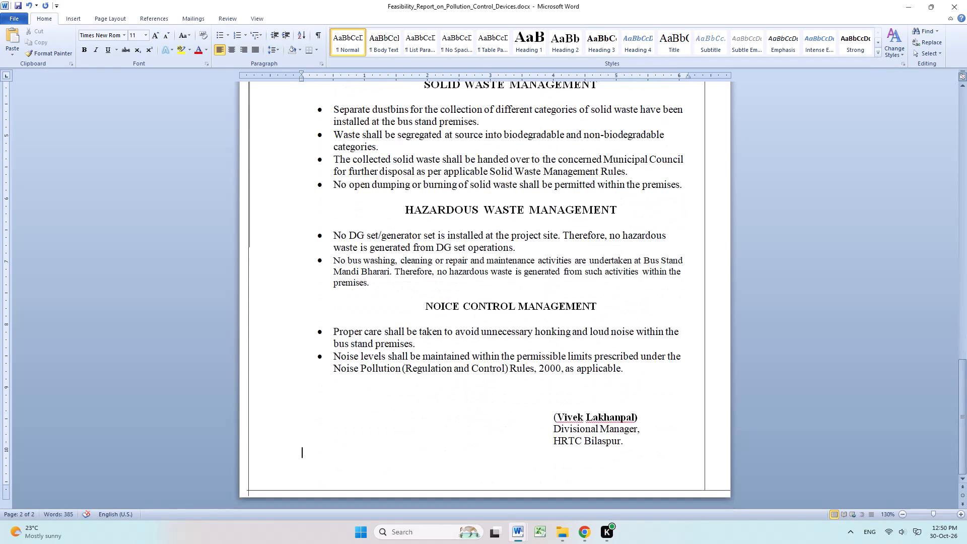
{"action": "scroll", "coordinate": [563, 350], "scroll_direction": "up", "scroll_amount": 11}
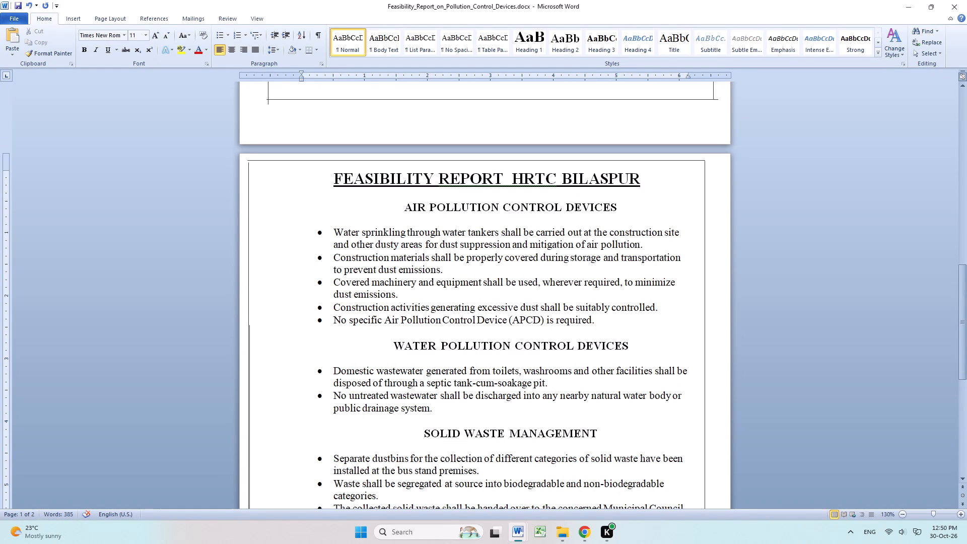
{"action": "left_click_drag", "start_coordinate": [406, 244], "coordinate": [639, 248]}
{"action": "left_click", "coordinate": [649, 248]}
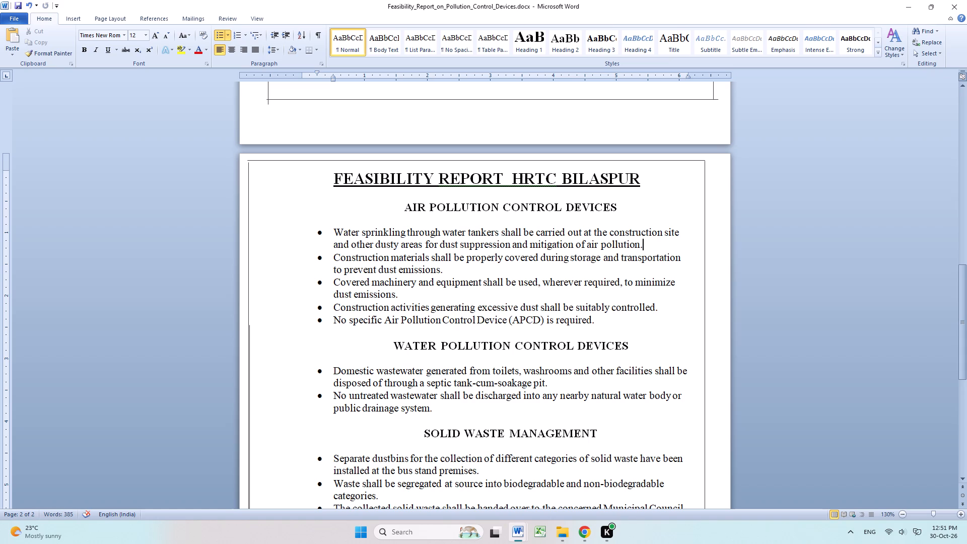
Justify the text from the first air pollution bullet through the blank line above the signature block.
{"action": "scroll", "coordinate": [441, 405], "scroll_direction": "down", "scroll_amount": 2}
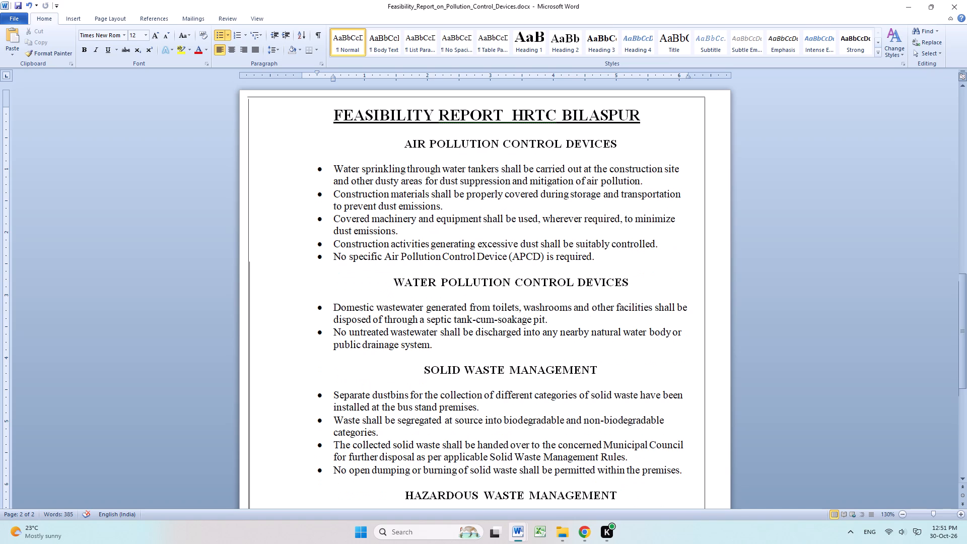
{"action": "scroll", "coordinate": [691, 477], "scroll_direction": "down", "scroll_amount": 6}
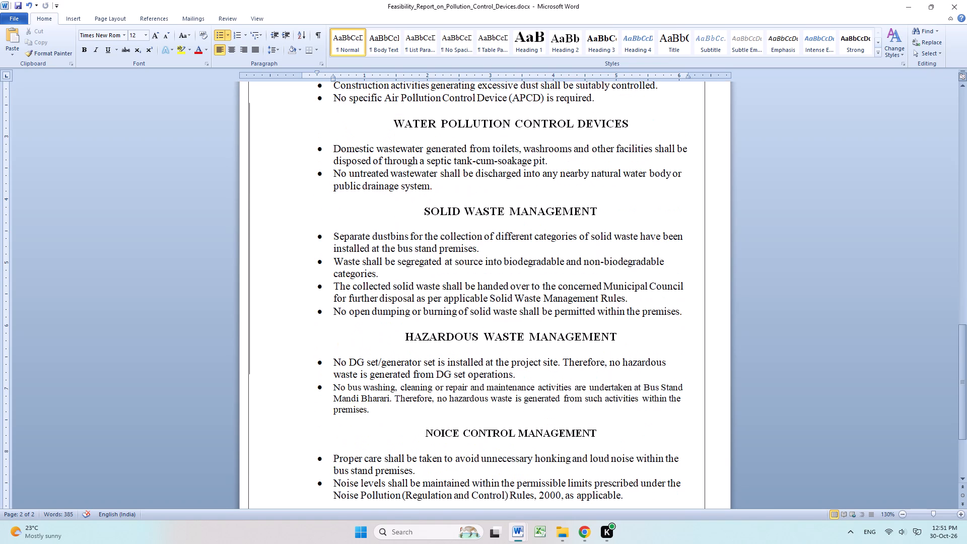
{"action": "left_click_drag", "start_coordinate": [638, 471], "coordinate": [340, 297]}
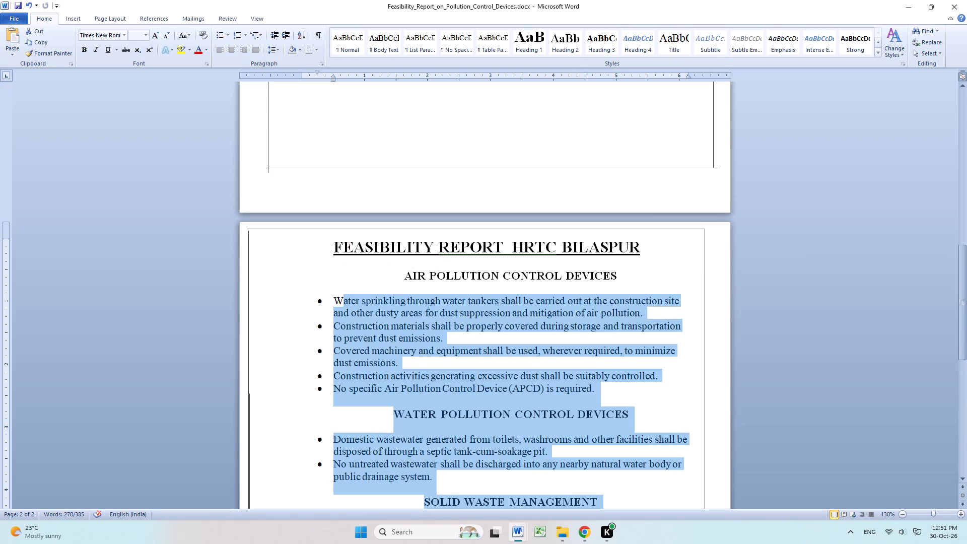
{"action": "left_click_drag", "start_coordinate": [334, 300], "coordinate": [636, 447]}
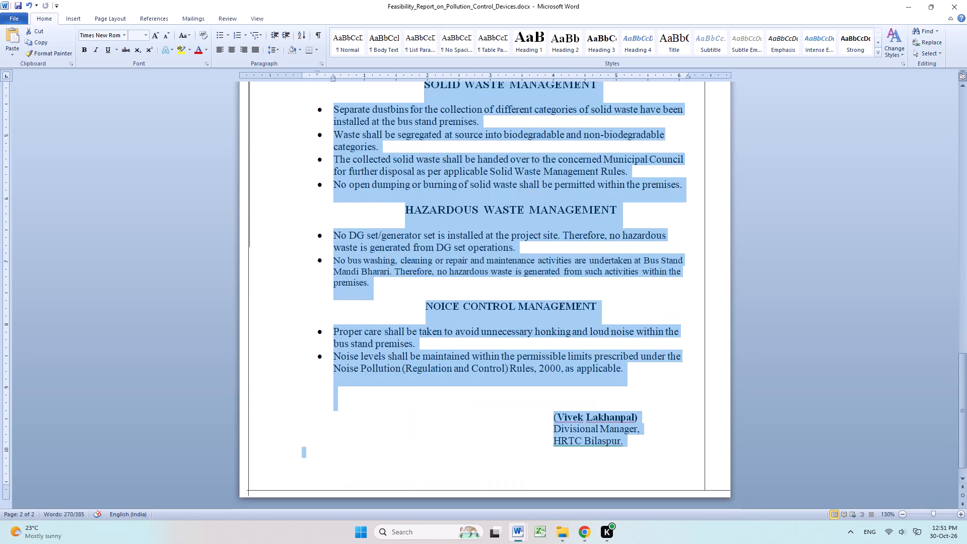
{"action": "left_click_drag", "start_coordinate": [636, 447], "coordinate": [650, 392]}
{"action": "left_click", "coordinate": [260, 52]}
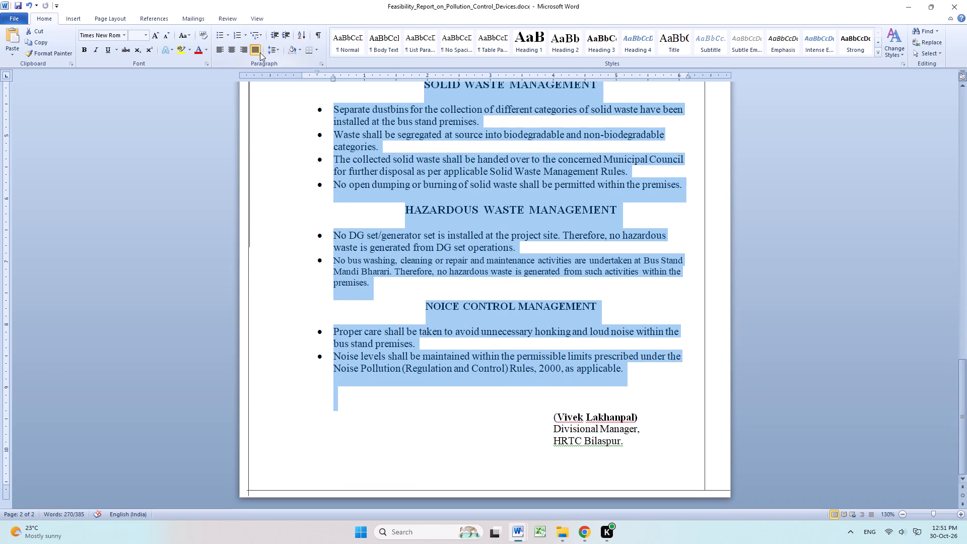
{"action": "left_click", "coordinate": [456, 449]}
Center the "WATER POLLUTION CONTROL DEVICES" and "SOLID WASTE MANAGEMENT" headings on page 2.
{"action": "scroll", "coordinate": [448, 426], "scroll_direction": "up", "scroll_amount": 7}
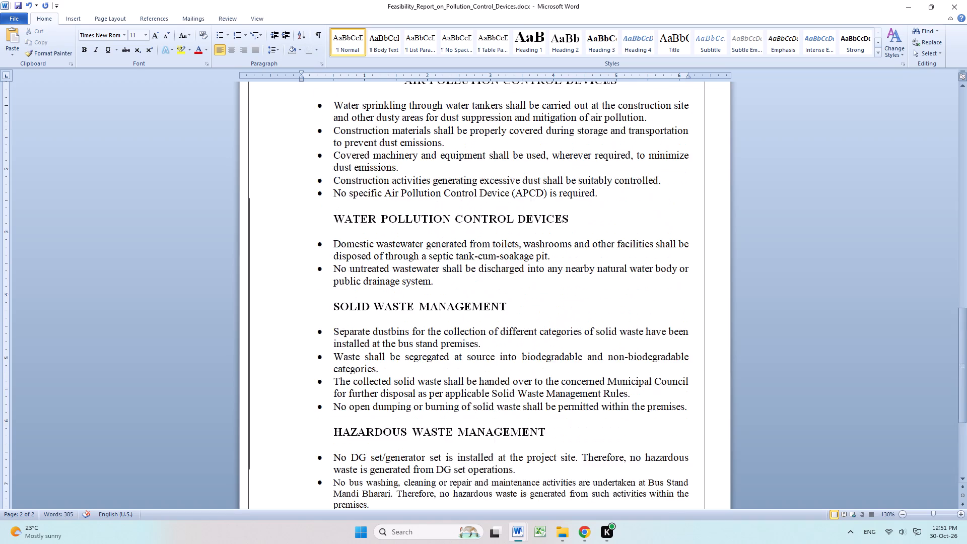
{"action": "scroll", "coordinate": [466, 433], "scroll_direction": "up", "scroll_amount": 3}
{"action": "left_click_drag", "start_coordinate": [574, 312], "coordinate": [342, 304]}
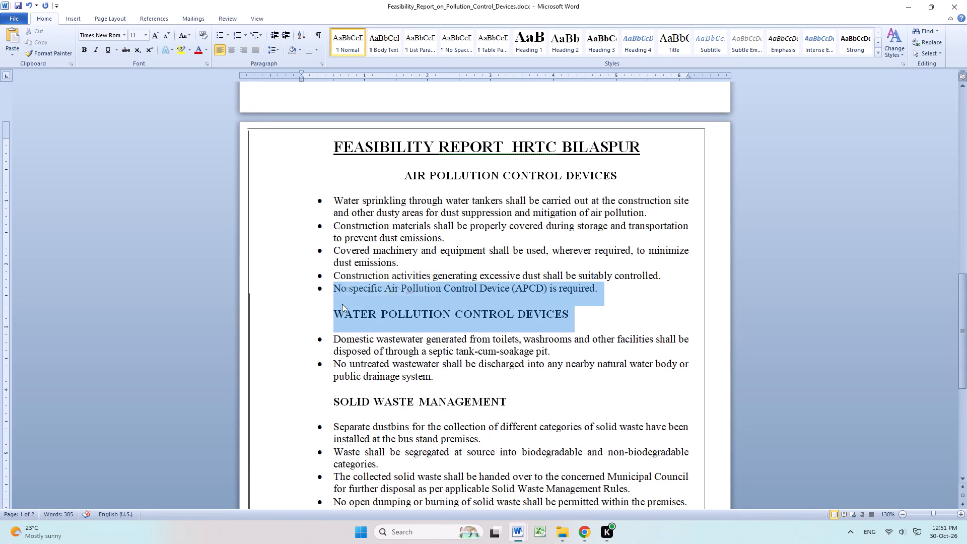
{"action": "left_click", "coordinate": [575, 320]}
{"action": "left_click_drag", "start_coordinate": [577, 314], "coordinate": [325, 314]}
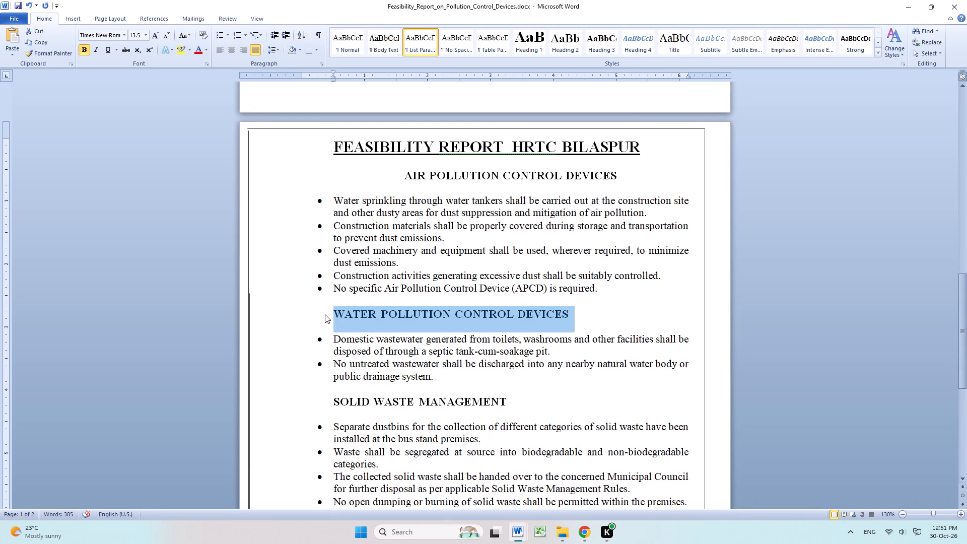
{"action": "key", "text": "ctrl+e"}
{"action": "left_click_drag", "start_coordinate": [515, 401], "coordinate": [327, 394]}
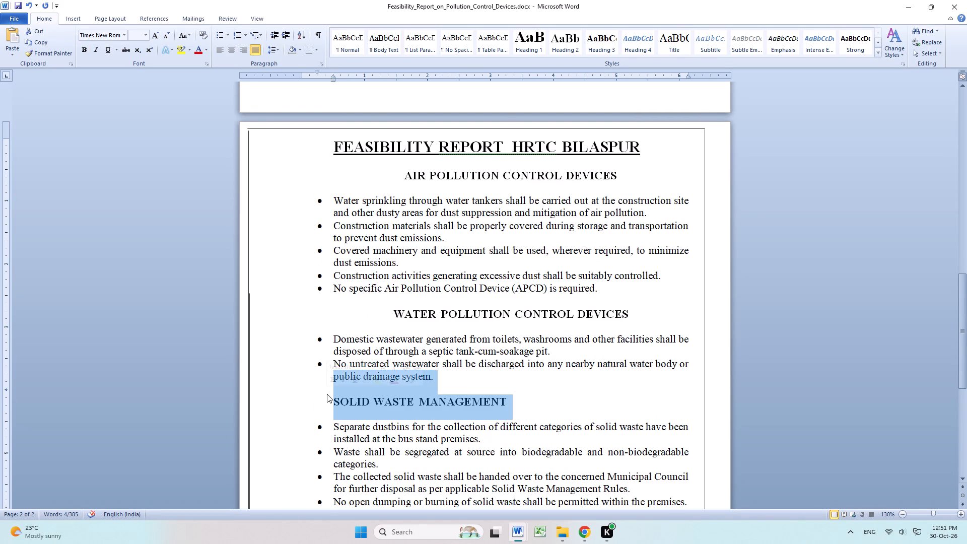
{"action": "left_click", "coordinate": [505, 403]}
{"action": "left_click_drag", "start_coordinate": [528, 401], "coordinate": [321, 395]}
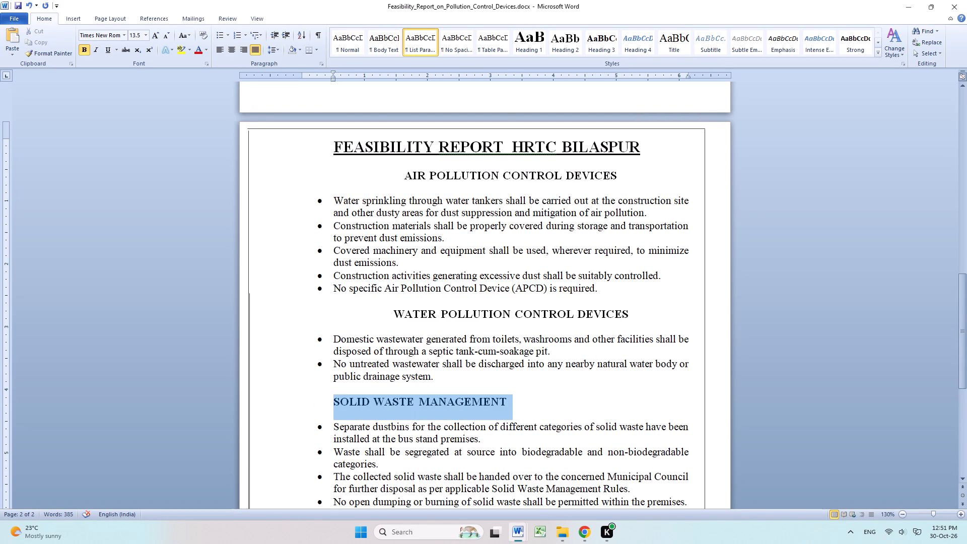
{"action": "left_click_drag", "start_coordinate": [321, 395], "coordinate": [329, 397]}
{"action": "key", "text": "ctrl+e"}
Center the "HAZARDOUS WASTE MANAGEMENT" and "NOICE CONTROL MANAGEMENT" headings on page 2.
{"action": "scroll", "coordinate": [527, 430], "scroll_direction": "down", "scroll_amount": 5}
{"action": "left_click_drag", "start_coordinate": [548, 367], "coordinate": [347, 371]}
{"action": "key", "text": "ctrl+e"}
{"action": "scroll", "coordinate": [506, 426], "scroll_direction": "down", "scroll_amount": 3}
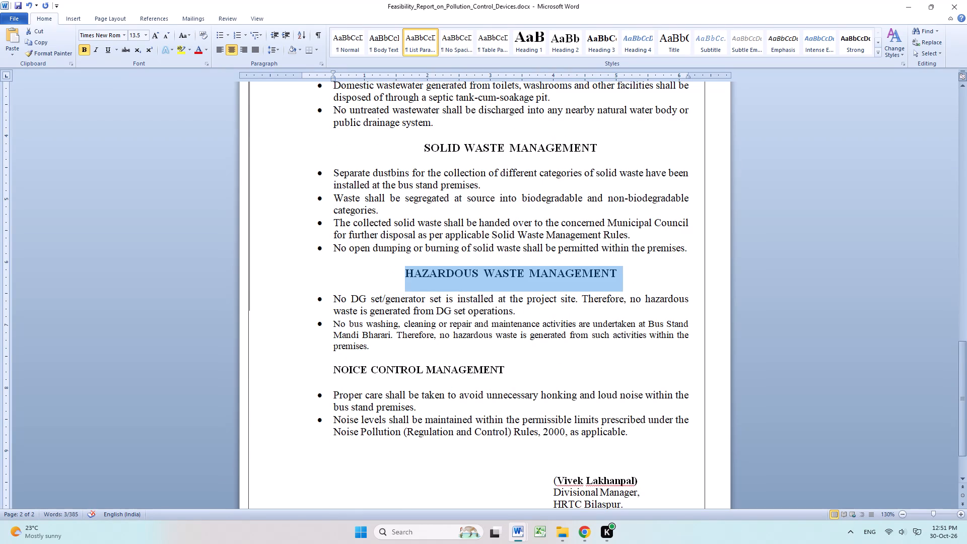
{"action": "left_click_drag", "start_coordinate": [510, 369], "coordinate": [346, 371]}
{"action": "key", "text": "ctrl+e"}
{"action": "left_click", "coordinate": [486, 483]}
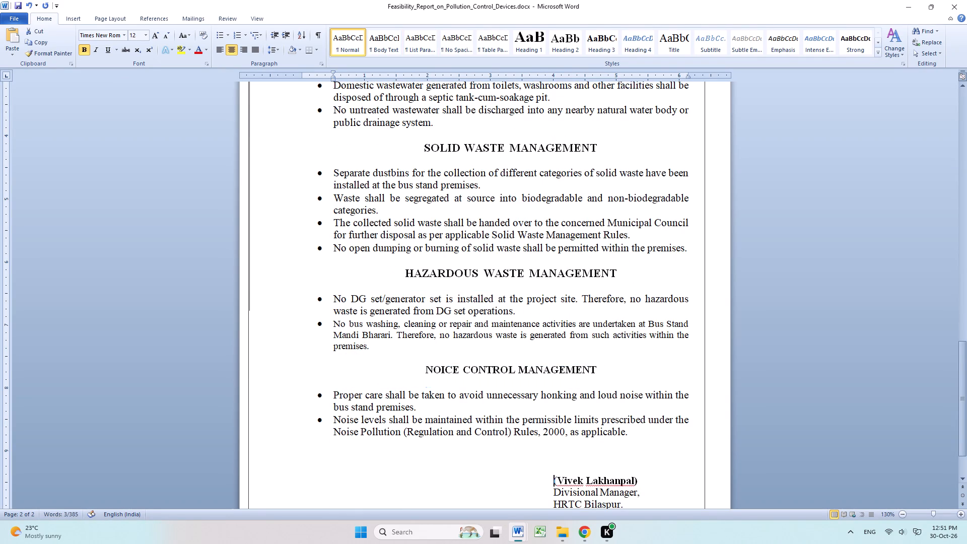
Delete the bullet about covered machinery and equipment from the air pollution control section.
{"action": "scroll", "coordinate": [598, 490], "scroll_direction": "down", "scroll_amount": 2}
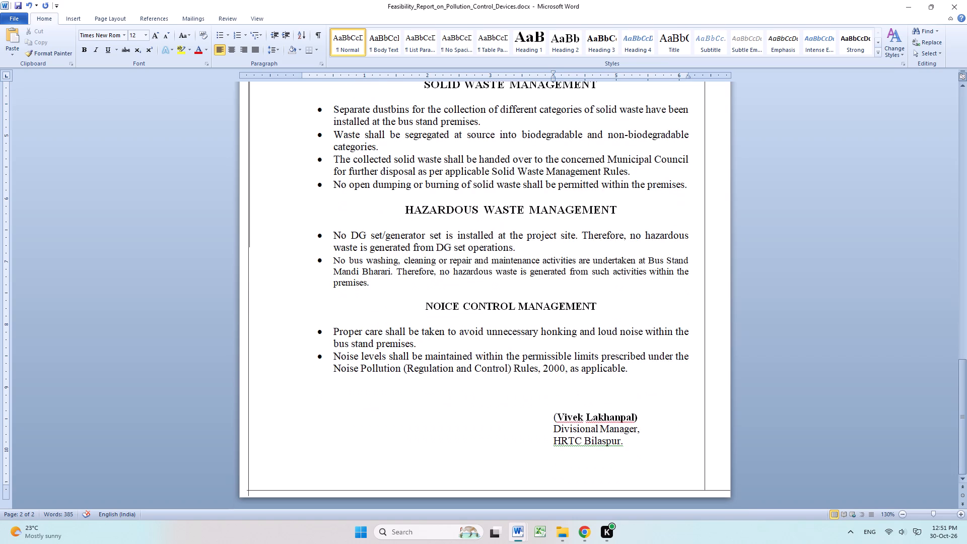
{"action": "scroll", "coordinate": [669, 431], "scroll_direction": "down", "scroll_amount": 2}
{"action": "scroll", "coordinate": [546, 344], "scroll_direction": "up", "scroll_amount": 10}
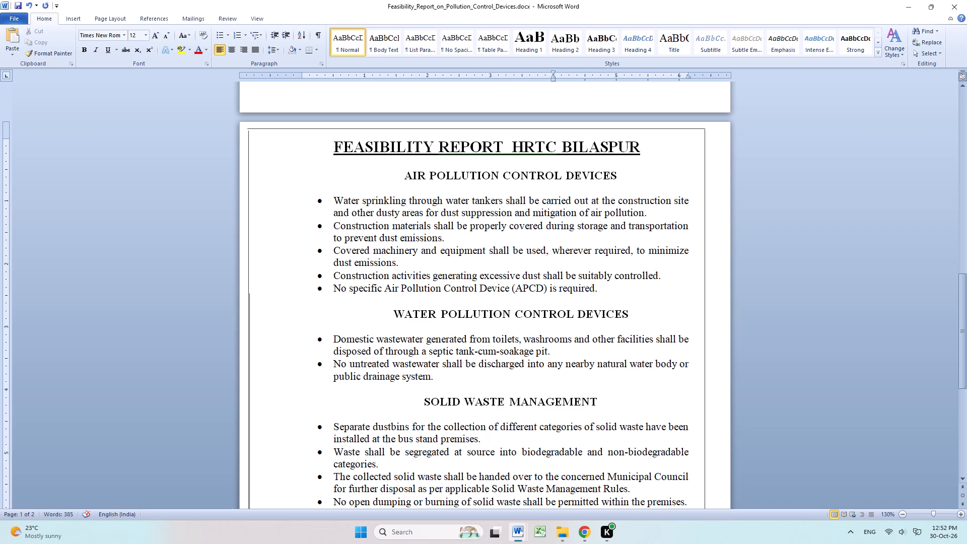
{"action": "left_click", "coordinate": [655, 210]}
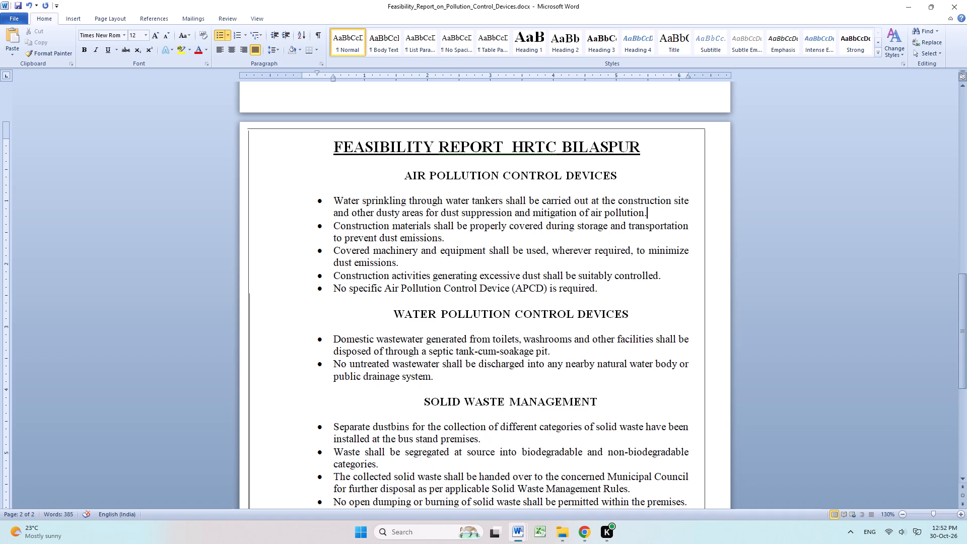
{"action": "left_click_drag", "start_coordinate": [403, 261], "coordinate": [311, 252]}
{"action": "key", "text": "BackSpace"}
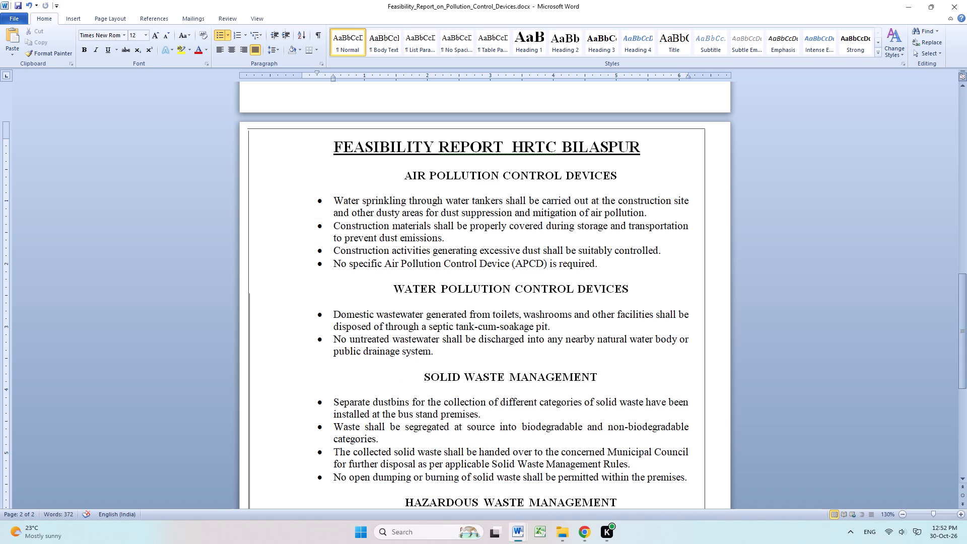
Proofread the report's bullets from the air pollution section down through the solid waste and hazardous waste sections.
{"action": "left_click", "coordinate": [672, 254]}
{"action": "left_click", "coordinate": [614, 274]}
{"action": "scroll", "coordinate": [604, 286], "scroll_direction": "down", "scroll_amount": 2}
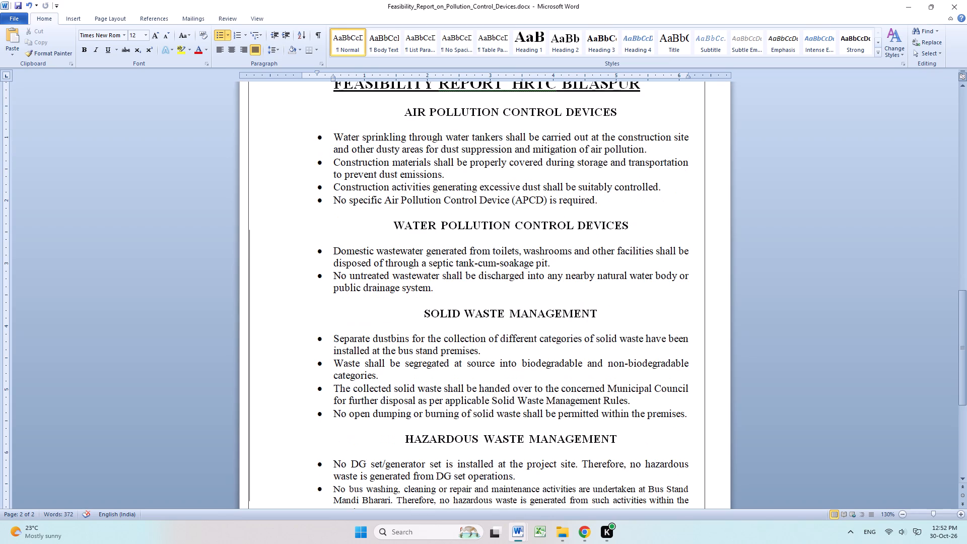
{"action": "left_click", "coordinate": [576, 224]}
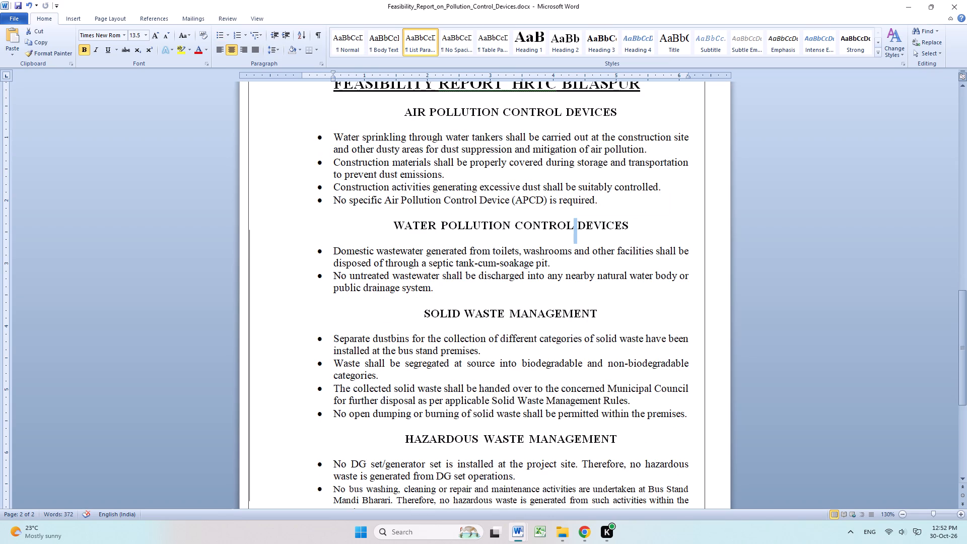
{"action": "left_click", "coordinate": [380, 252]}
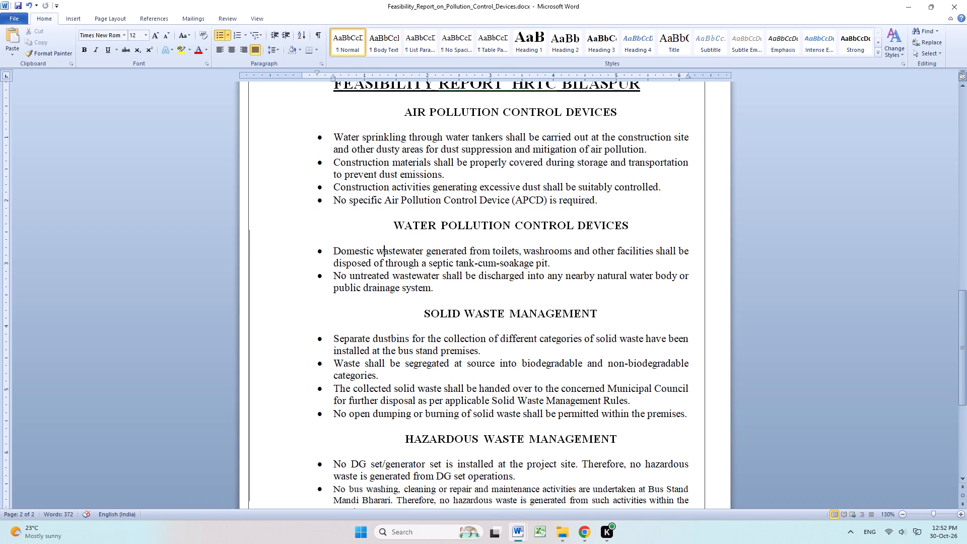
{"action": "left_click", "coordinate": [554, 263]}
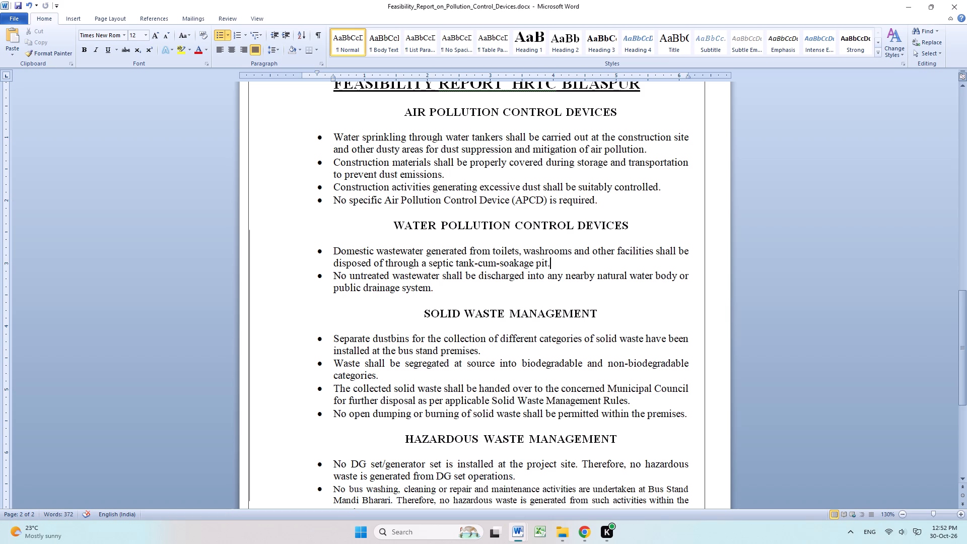
{"action": "left_click_drag", "start_coordinate": [354, 277], "coordinate": [372, 277]}
{"action": "left_click", "coordinate": [640, 298]}
{"action": "scroll", "coordinate": [641, 343], "scroll_direction": "down", "scroll_amount": 2}
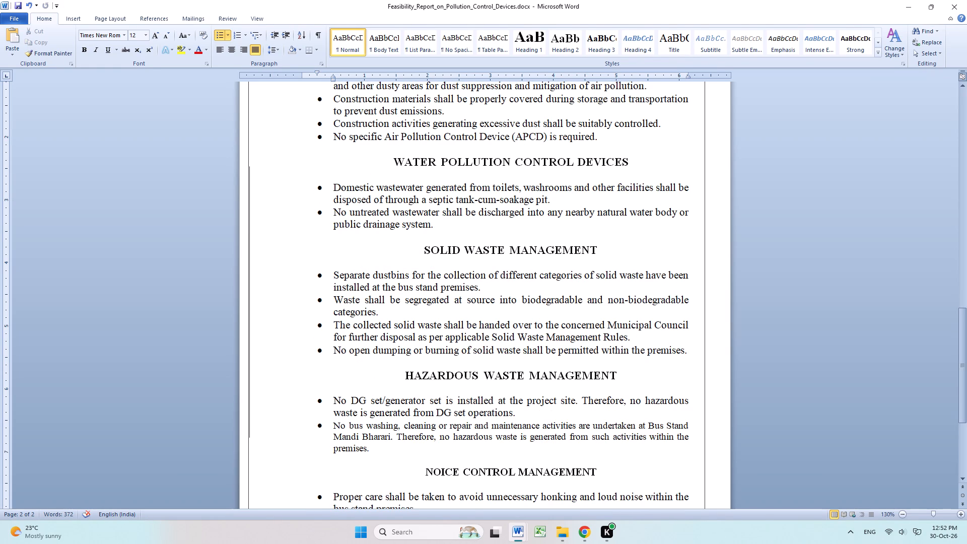
{"action": "left_click", "coordinate": [494, 291]}
{"action": "scroll", "coordinate": [433, 302], "scroll_direction": "down", "scroll_amount": 1}
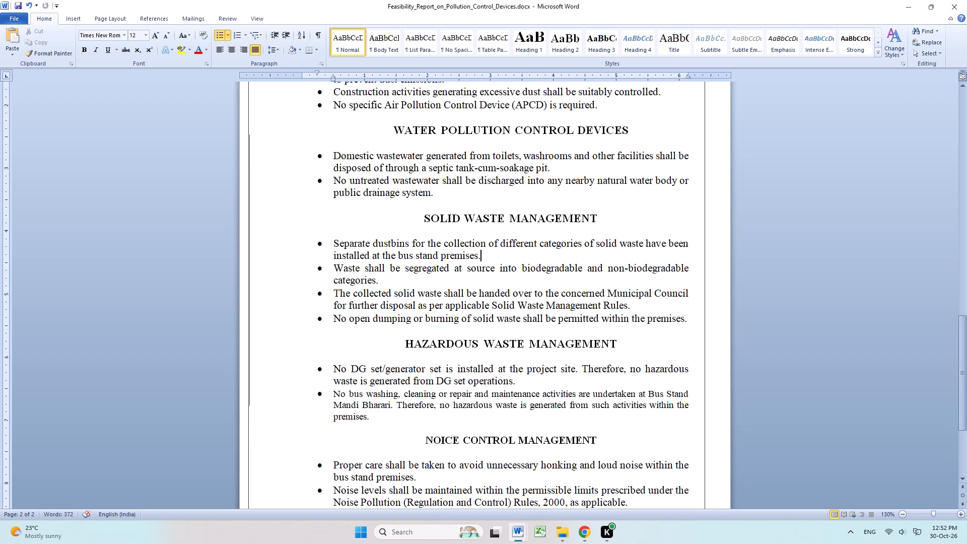
{"action": "left_click", "coordinate": [416, 281]}
{"action": "scroll", "coordinate": [509, 298], "scroll_direction": "down", "scroll_amount": 1}
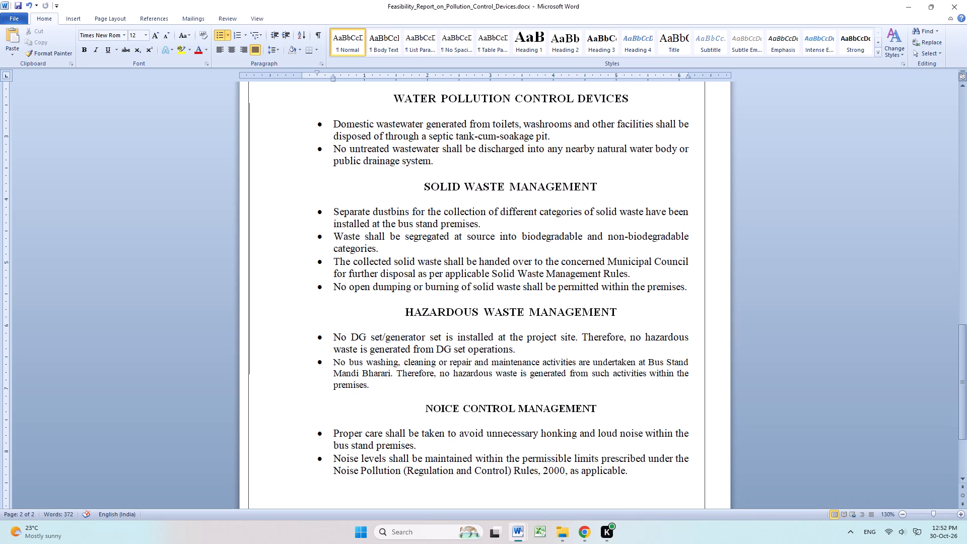
{"action": "scroll", "coordinate": [651, 303], "scroll_direction": "down", "scroll_amount": 2}
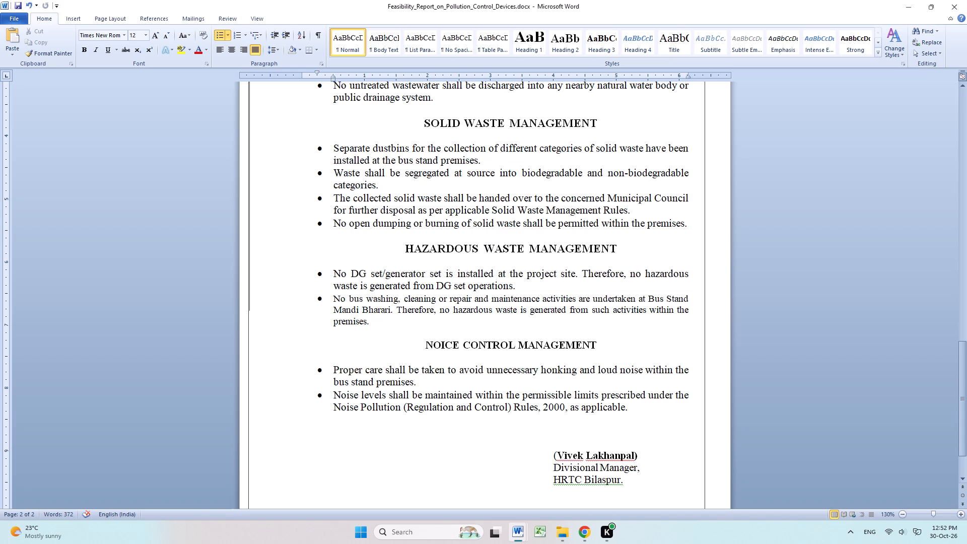
Increase the font size of the bus washing bullet under Hazardous Waste Management to 12.
{"action": "left_click", "coordinate": [527, 289]}
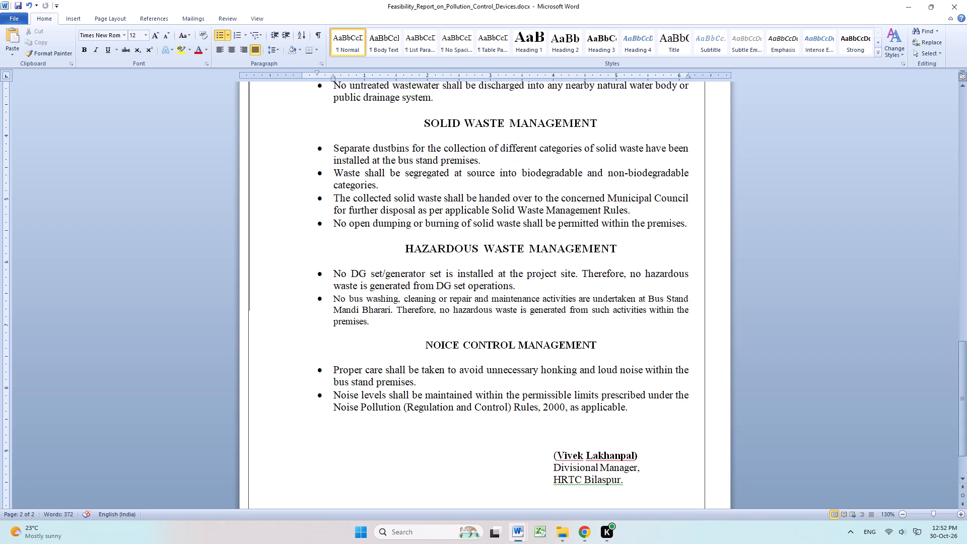
{"action": "left_click", "coordinate": [381, 301]}
{"action": "left_click", "coordinate": [387, 285]}
{"action": "left_click", "coordinate": [379, 300]}
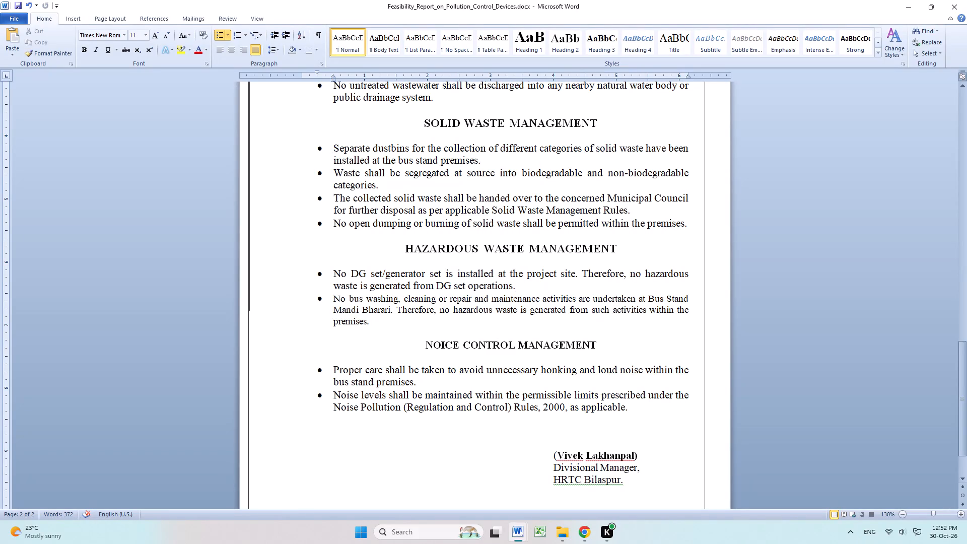
{"action": "left_click_drag", "start_coordinate": [373, 323], "coordinate": [330, 302]}
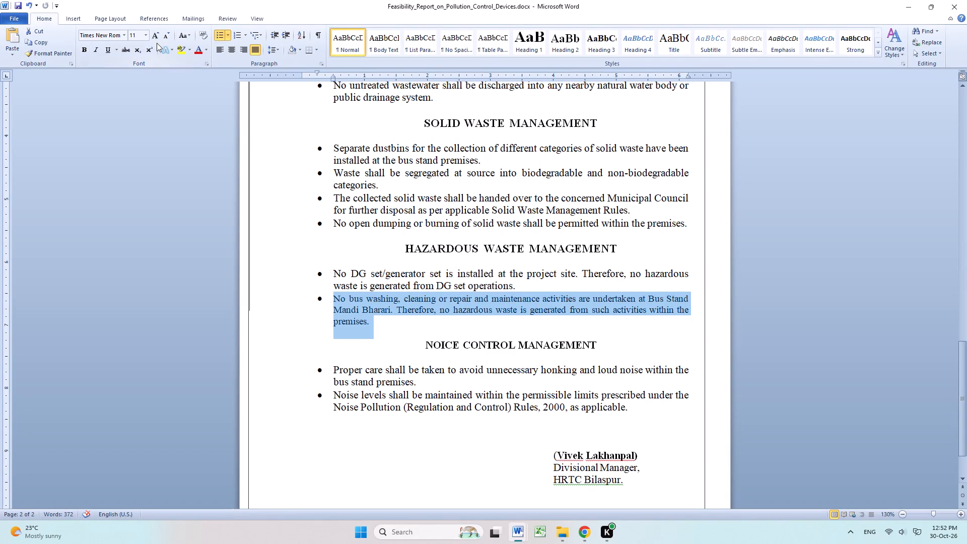
{"action": "left_click", "coordinate": [154, 35]}
{"action": "left_click", "coordinate": [363, 351]}
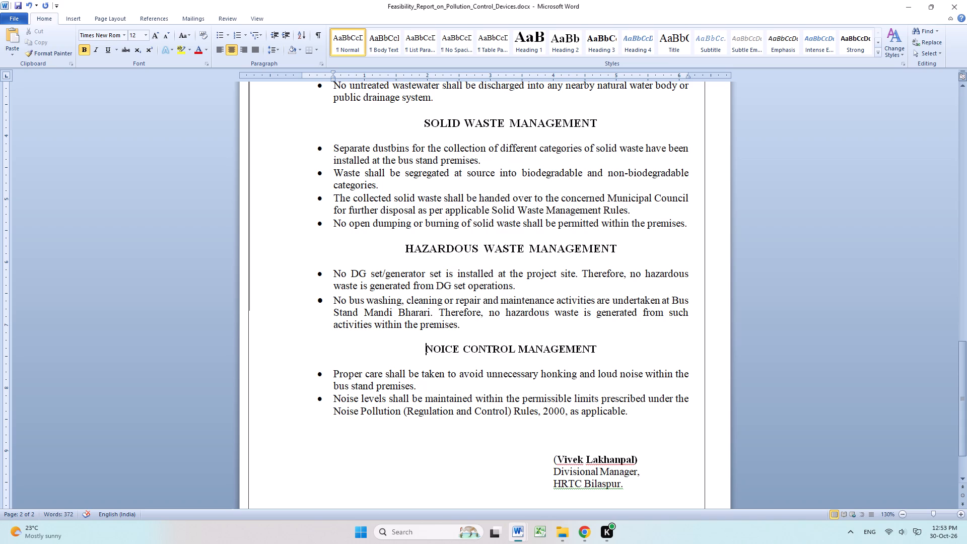
Check the noise control section and print only the current page, page 2, continuing with the existing margins.
{"action": "scroll", "coordinate": [403, 375], "scroll_direction": "down", "scroll_amount": 2}
{"action": "left_click", "coordinate": [624, 293]}
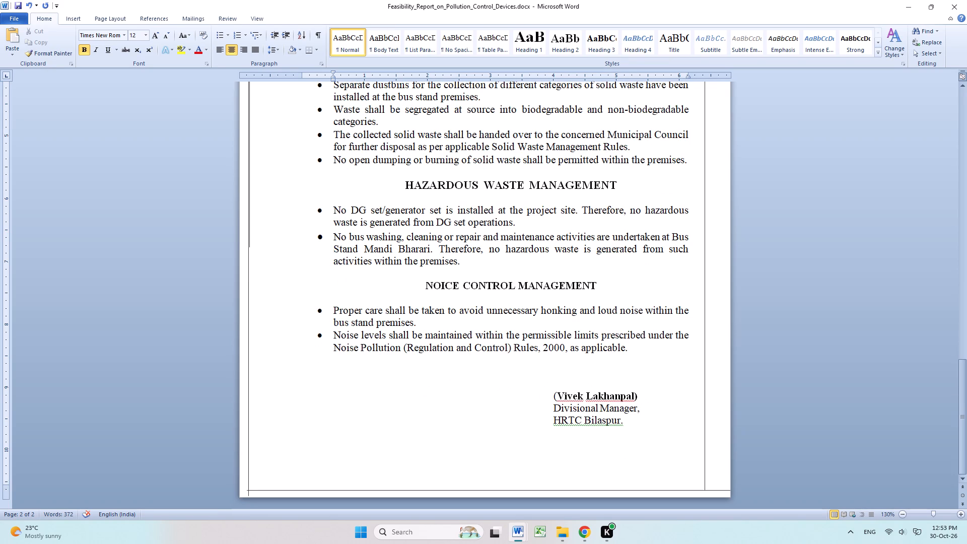
{"action": "left_click", "coordinate": [418, 324]}
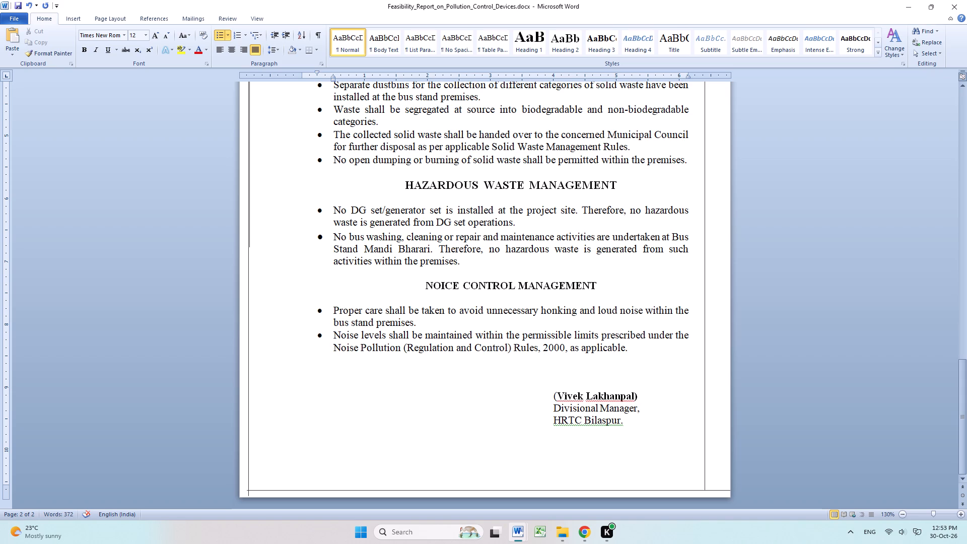
{"action": "scroll", "coordinate": [584, 411], "scroll_direction": "down", "scroll_amount": 3}
{"action": "key", "text": "ctrl+p"}
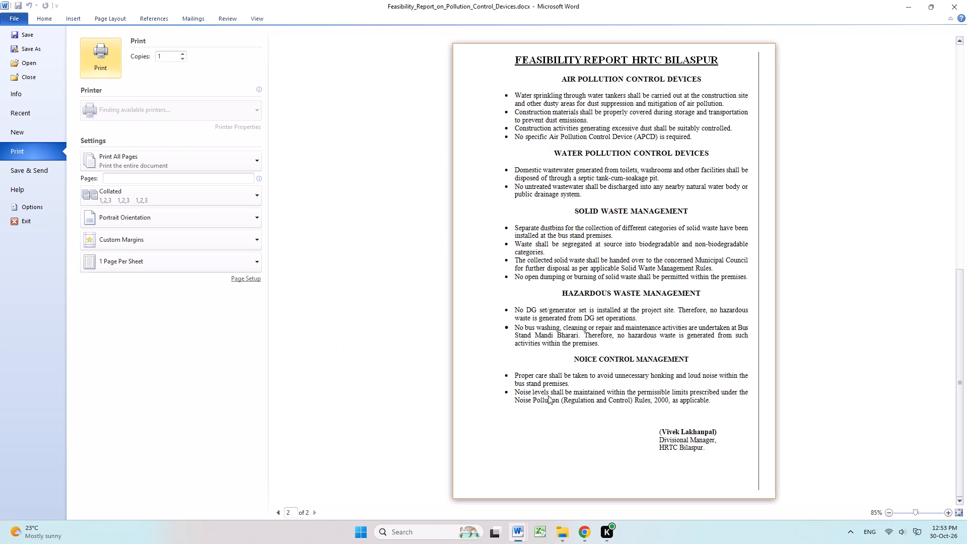
{"action": "left_click", "coordinate": [169, 153]}
{"action": "left_click", "coordinate": [190, 231]}
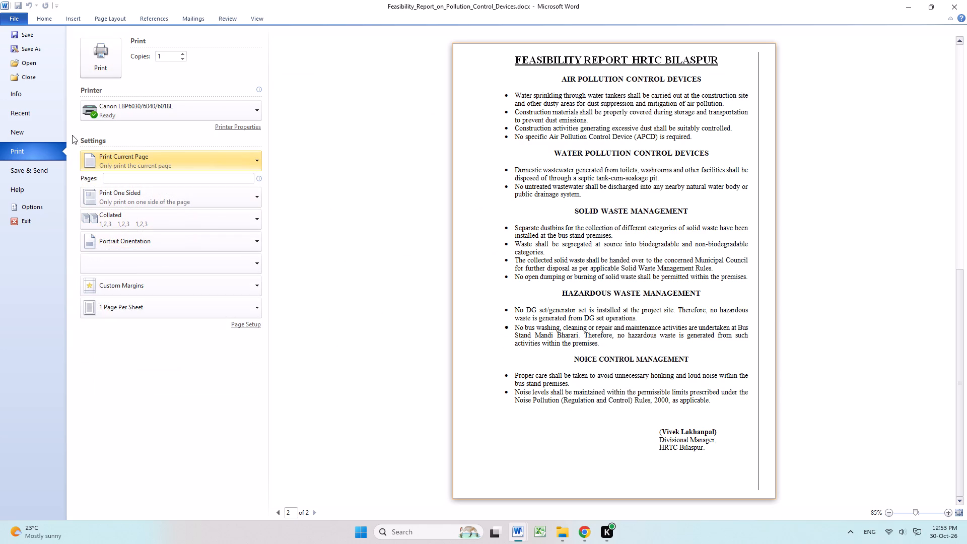
{"action": "left_click", "coordinate": [102, 52]}
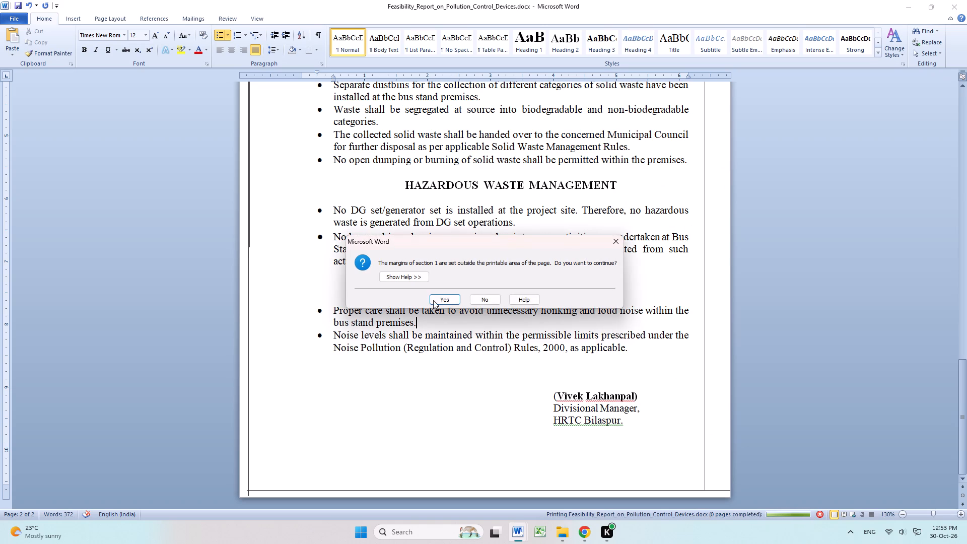
{"action": "left_click", "coordinate": [435, 300]}
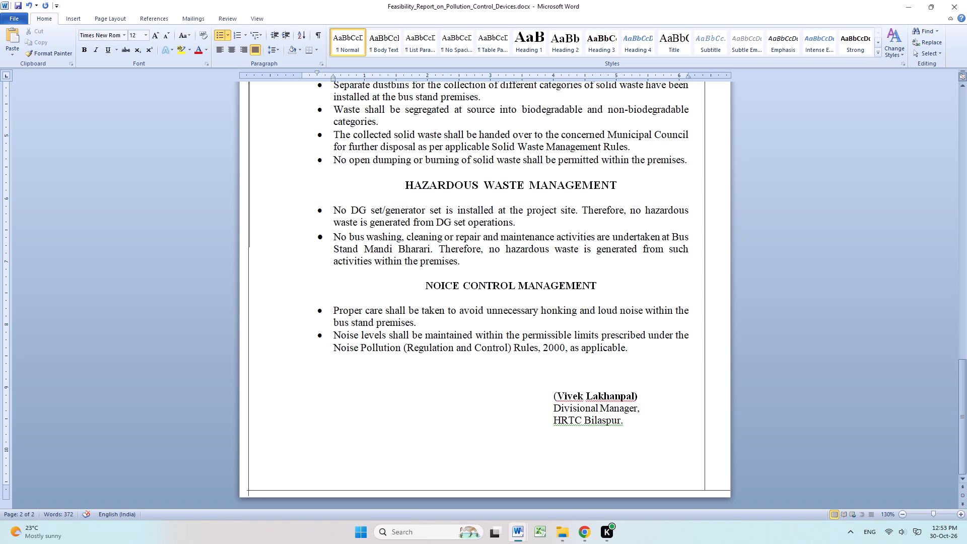
Save the feasibility report document.
{"action": "key", "text": "ctrl+s"}
{"action": "key", "text": "ctrl+s"}
{"action": "key", "text": "ctrl+s"}
Narrow the page 2 border frame from its upper-left corner and shift it left so it fits within the page width.
{"action": "scroll", "coordinate": [346, 295], "scroll_direction": "up", "scroll_amount": 12}
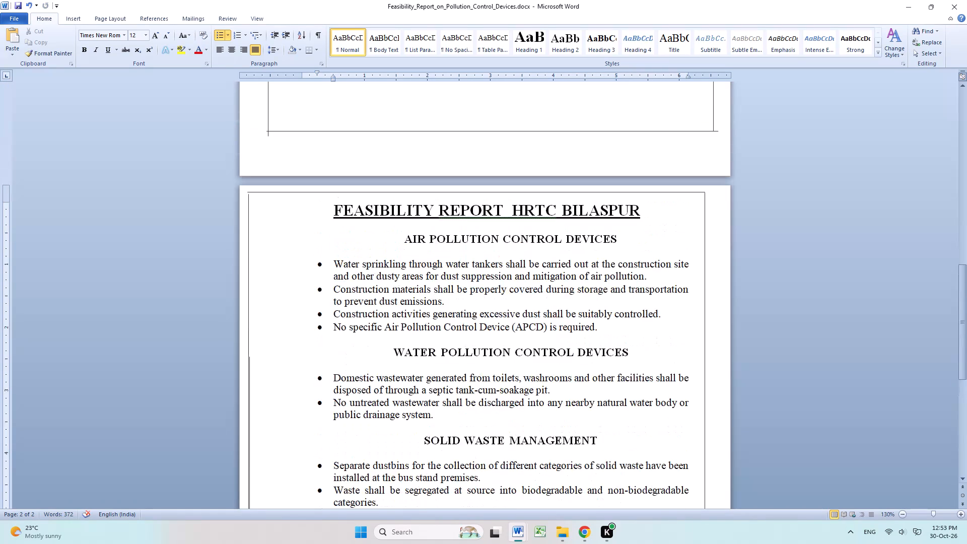
{"action": "left_click", "coordinate": [706, 224]}
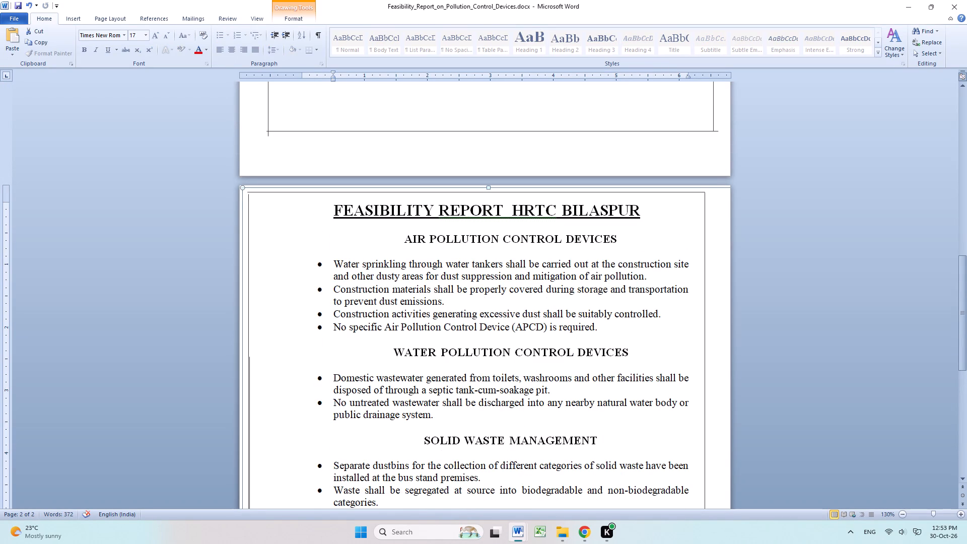
{"action": "left_click_drag", "start_coordinate": [242, 187], "coordinate": [248, 190]}
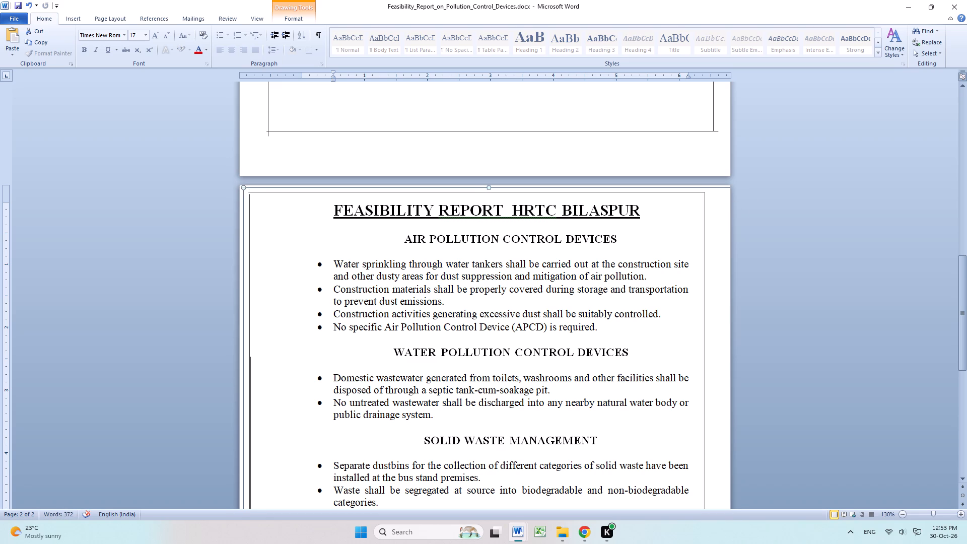
{"action": "left_click_drag", "start_coordinate": [242, 187], "coordinate": [252, 196]}
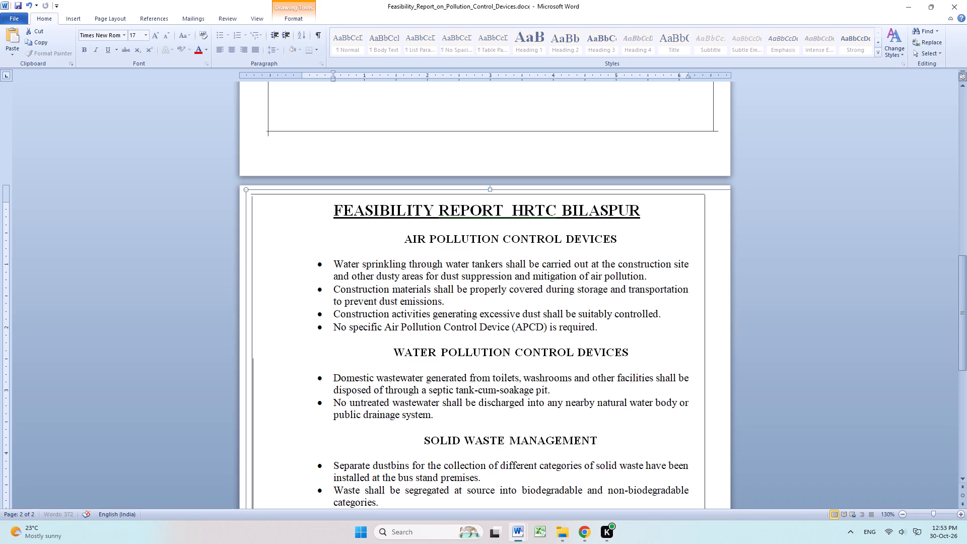
{"action": "left_click_drag", "start_coordinate": [246, 190], "coordinate": [294, 196]}
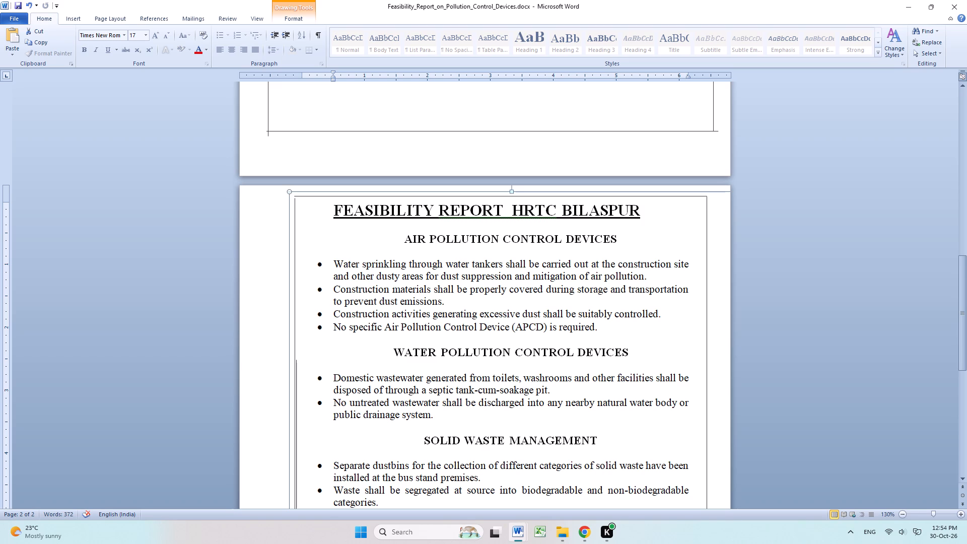
{"action": "left_click_drag", "start_coordinate": [293, 192], "coordinate": [272, 193]}
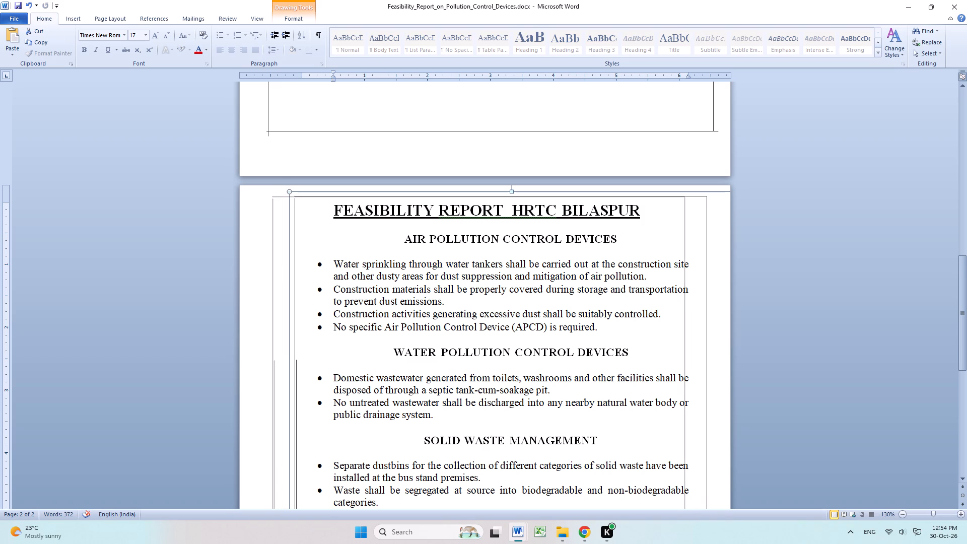
{"action": "left_click_drag", "start_coordinate": [272, 193], "coordinate": [269, 190]}
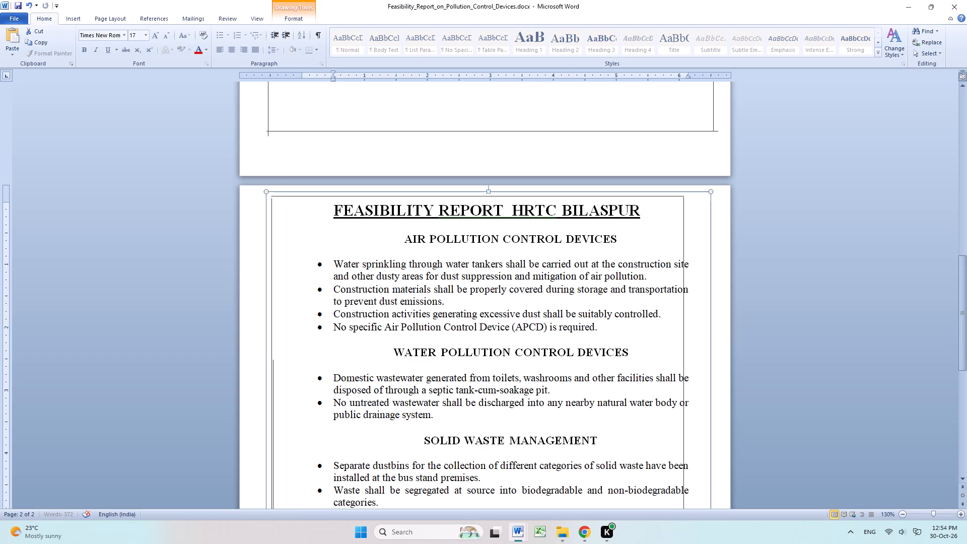
Widen the page 2 border to the right so its right-hand line clears the bullet text.
{"action": "scroll", "coordinate": [711, 295], "scroll_direction": "down", "scroll_amount": 4}
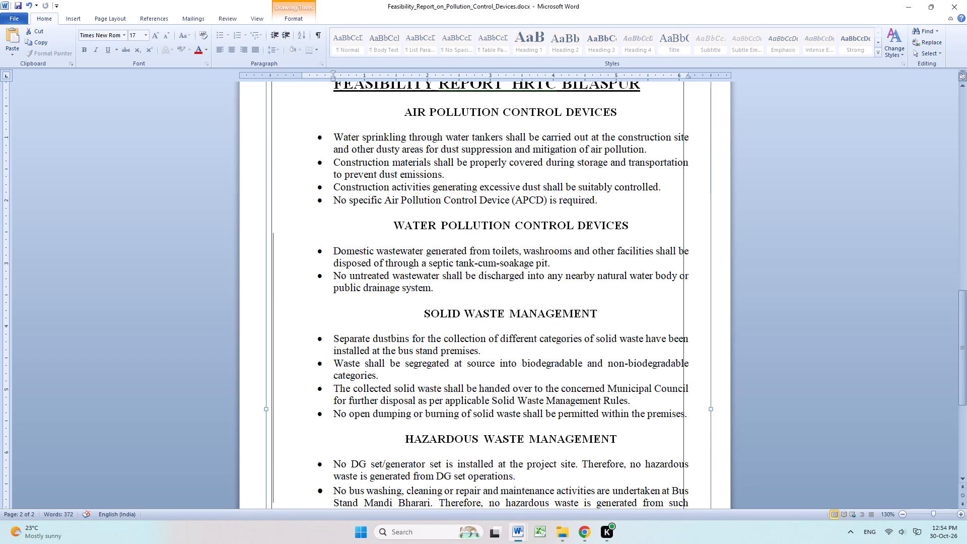
{"action": "scroll", "coordinate": [713, 313], "scroll_direction": "up", "scroll_amount": 3}
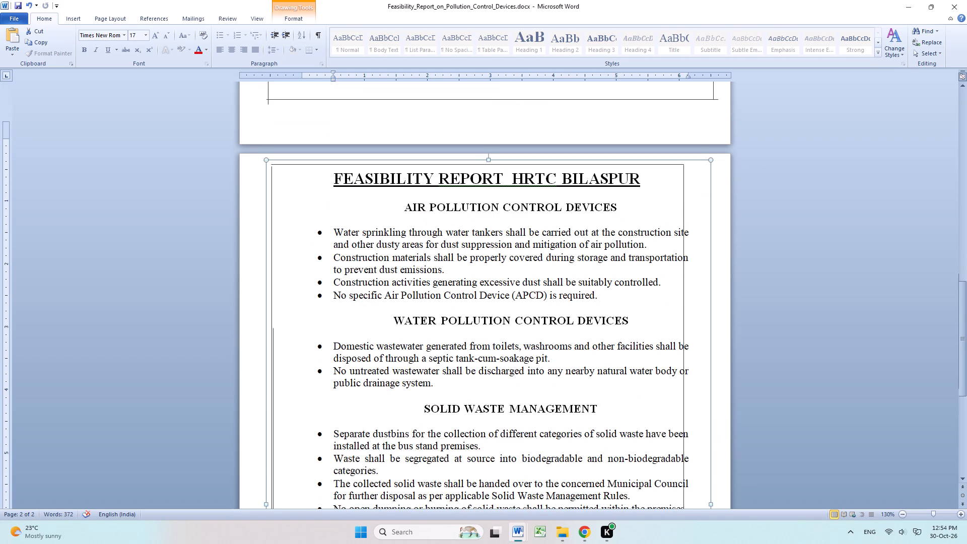
{"action": "left_click_drag", "start_coordinate": [711, 159], "coordinate": [723, 159]}
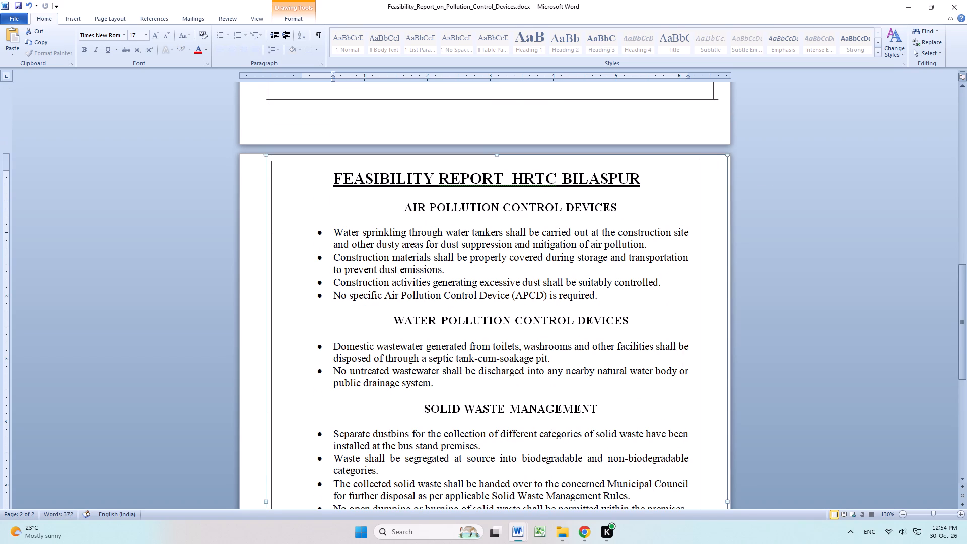
{"action": "scroll", "coordinate": [573, 346], "scroll_direction": "down", "scroll_amount": 3}
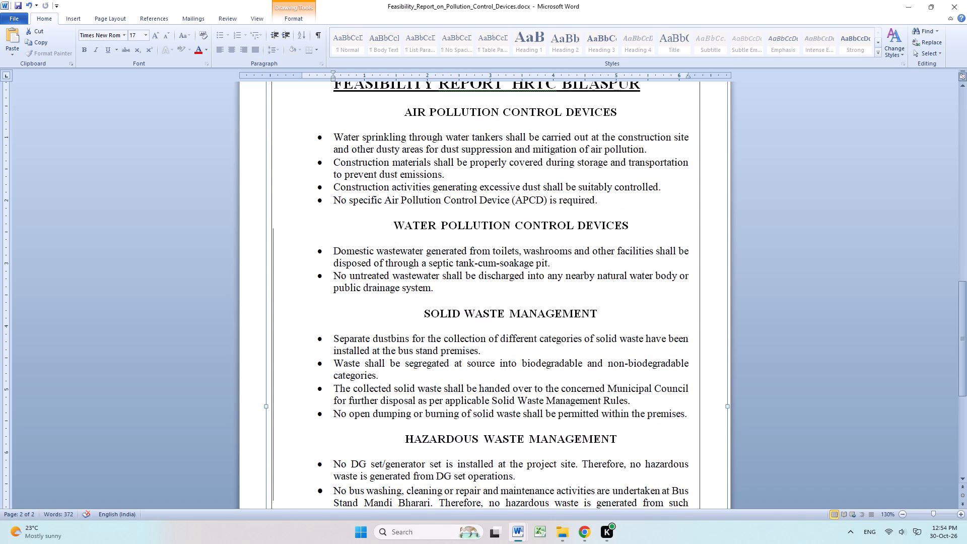
{"action": "scroll", "coordinate": [320, 171], "scroll_direction": "up", "scroll_amount": 2}
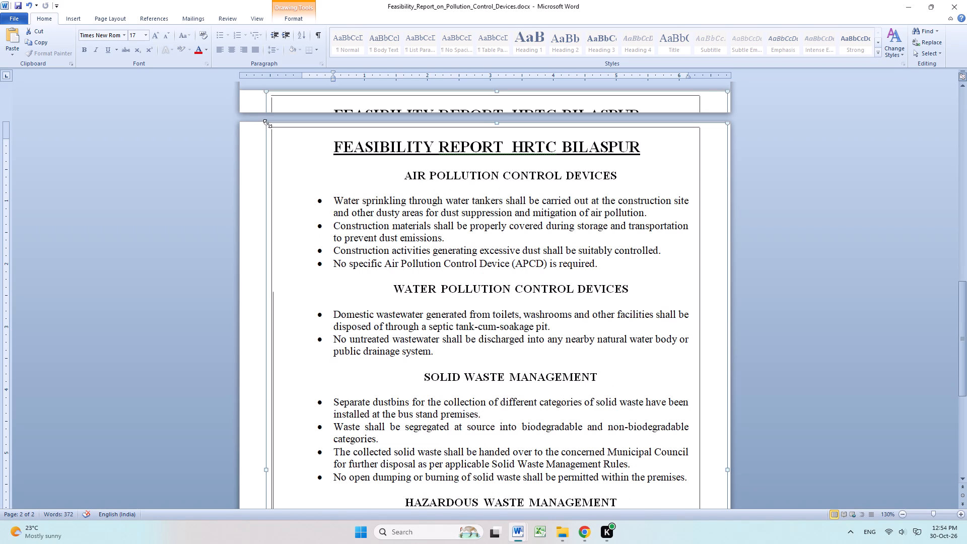
Fine-tune the page 2 border's left edge by extending it slightly outward and bringing it partly back in.
{"action": "left_click_drag", "start_coordinate": [267, 123], "coordinate": [257, 123]}
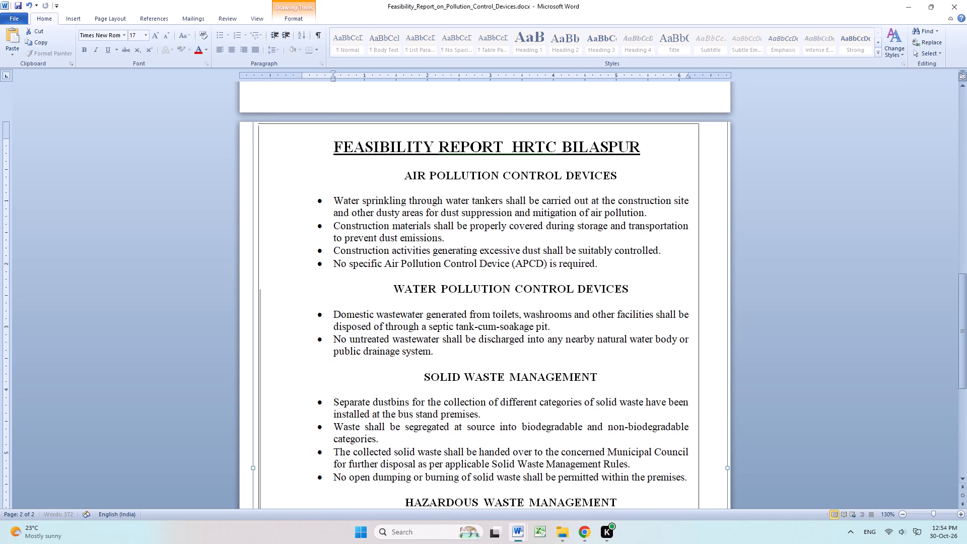
{"action": "scroll", "coordinate": [290, 206], "scroll_direction": "up", "scroll_amount": 6}
{"action": "scroll", "coordinate": [312, 356], "scroll_direction": "down", "scroll_amount": 1}
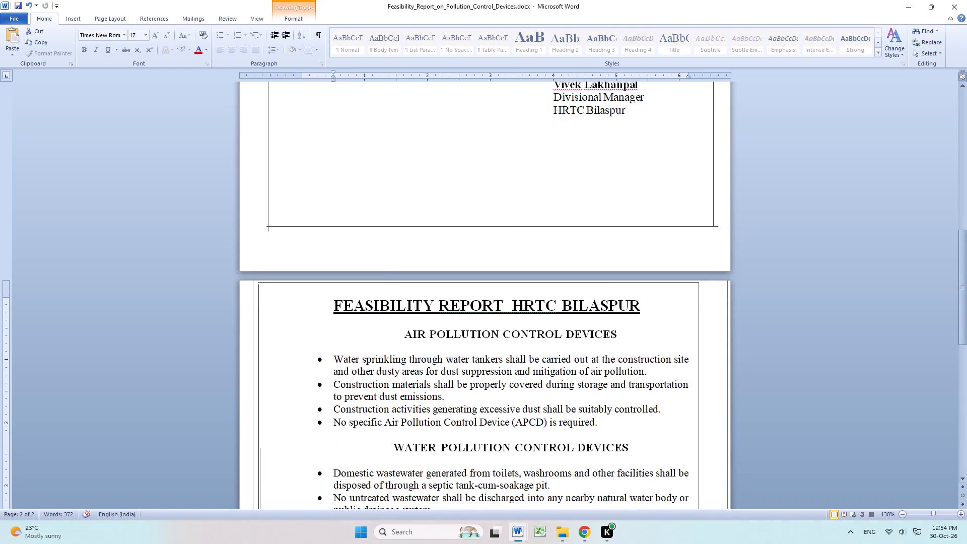
{"action": "scroll", "coordinate": [322, 350], "scroll_direction": "down", "scroll_amount": 19}
{"action": "scroll", "coordinate": [305, 382], "scroll_direction": "down", "scroll_amount": 5}
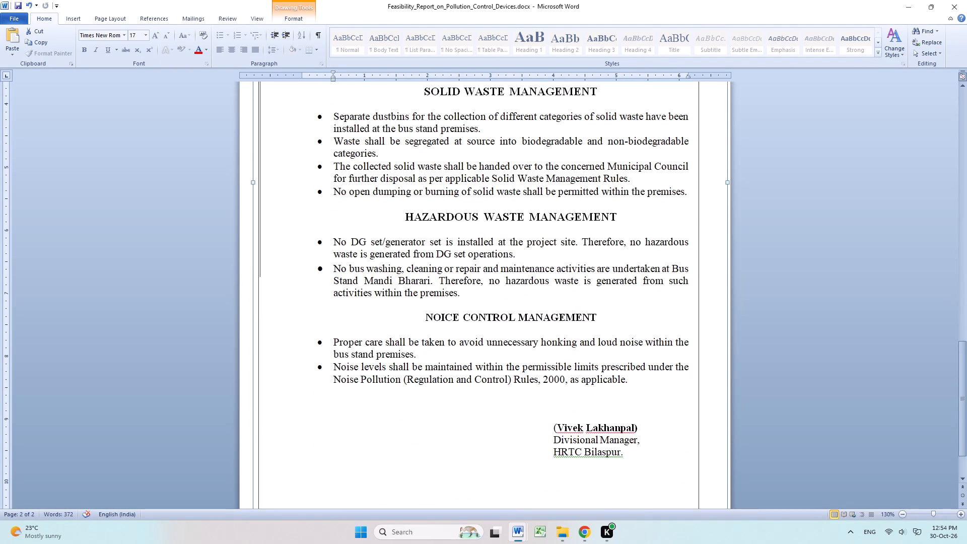
{"action": "left_click_drag", "start_coordinate": [253, 149], "coordinate": [263, 149]}
{"action": "scroll", "coordinate": [321, 217], "scroll_direction": "up", "scroll_amount": 7}
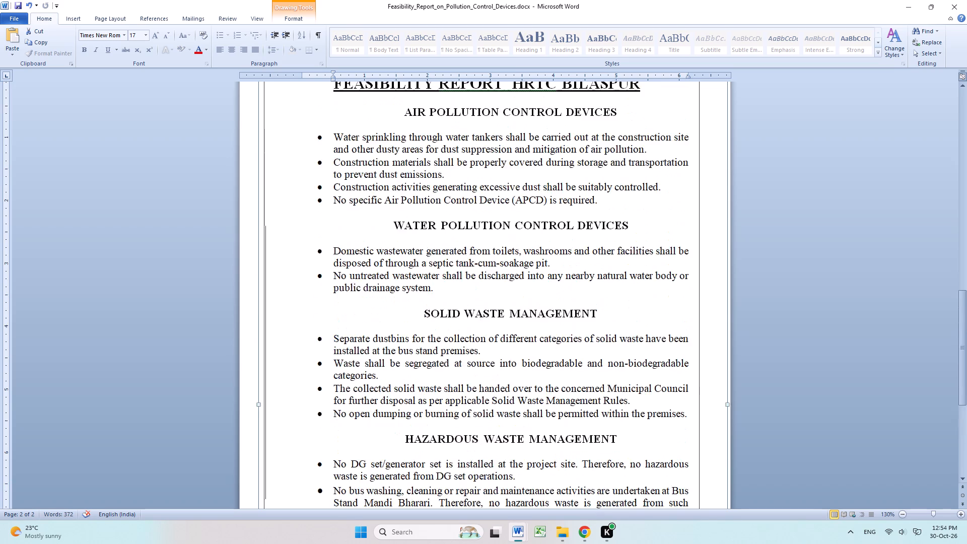
{"action": "scroll", "coordinate": [320, 224], "scroll_direction": "up", "scroll_amount": 7}
Move the whole page 2 border slightly down and left so its top line sits clear of the page's top edge.
{"action": "left_click", "coordinate": [268, 255]}
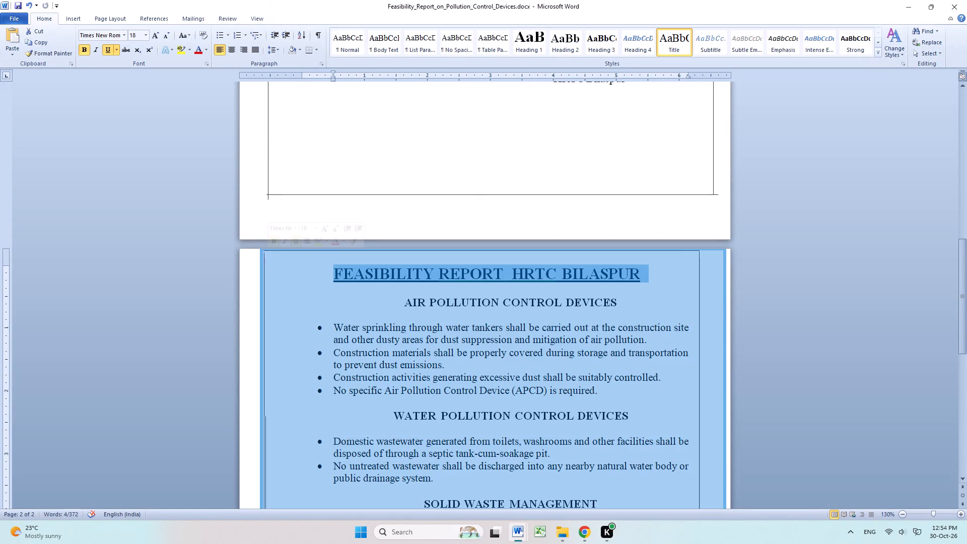
{"action": "left_click", "coordinate": [284, 271]}
{"action": "left_click", "coordinate": [242, 279]}
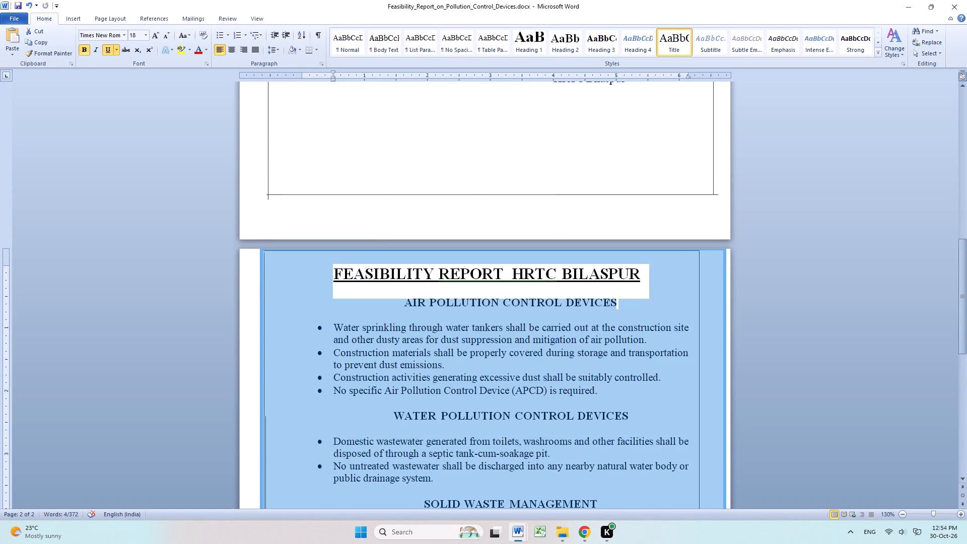
{"action": "left_click", "coordinate": [710, 292]}
{"action": "left_click_drag", "start_coordinate": [700, 251], "coordinate": [687, 258]}
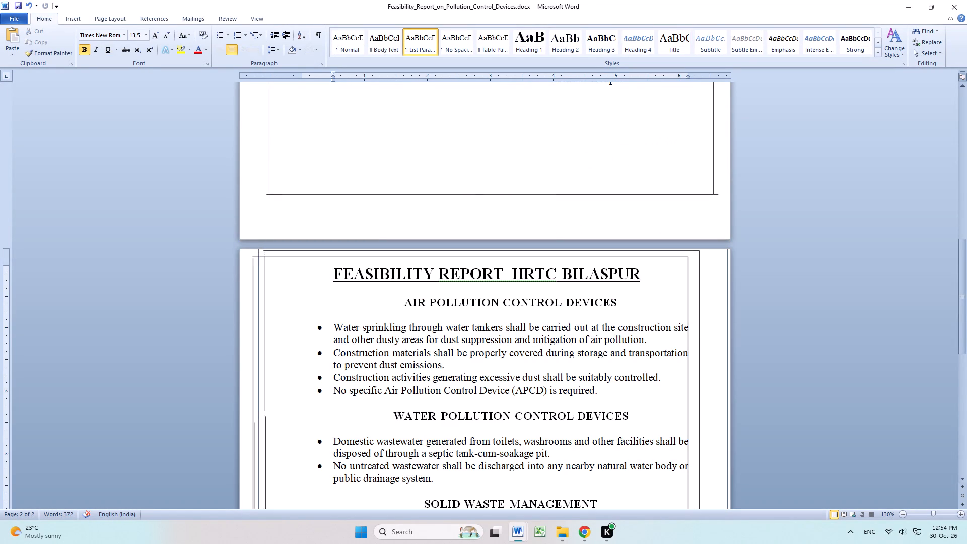
{"action": "left_click_drag", "start_coordinate": [687, 258], "coordinate": [696, 258]}
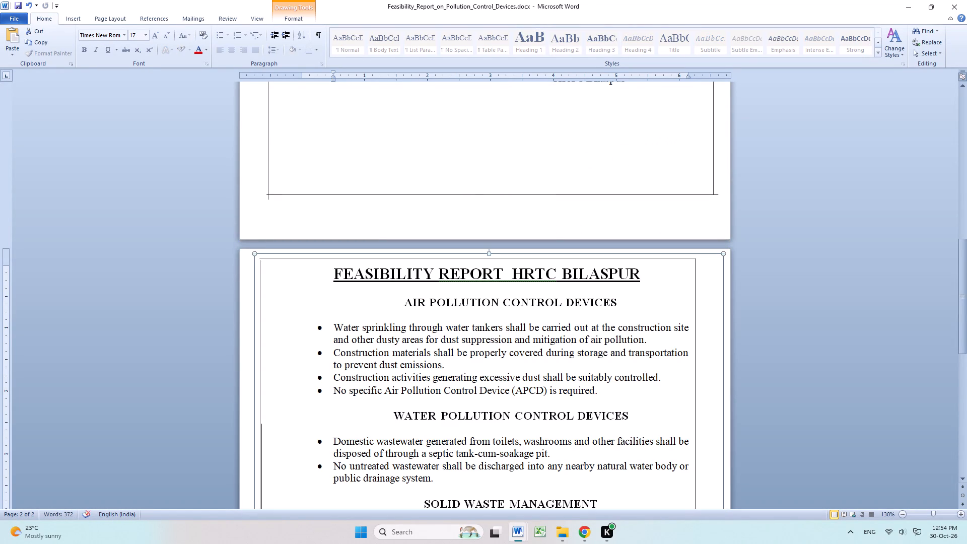
{"action": "left_click", "coordinate": [777, 280]}
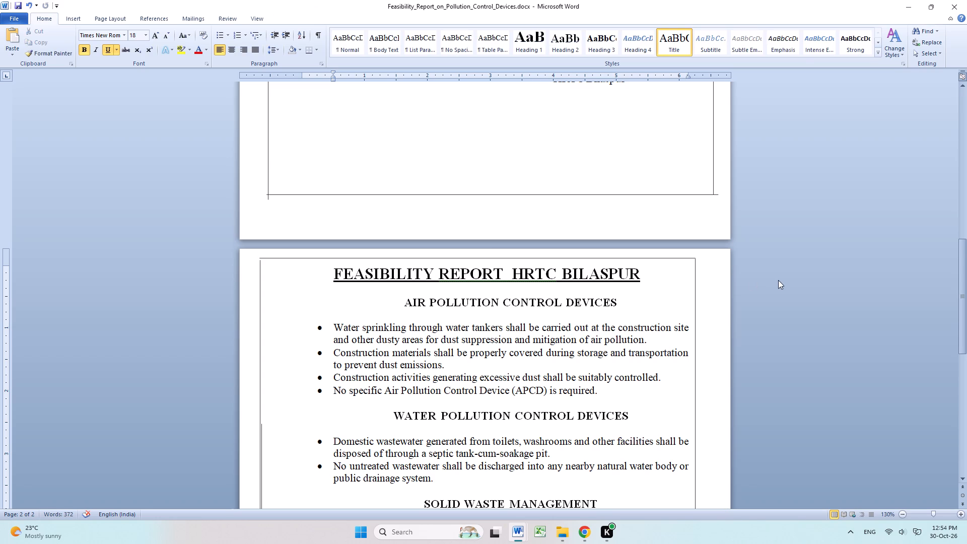
Examine the repositioned border along the full length of page 2, down to the area below the signature block.
{"action": "scroll", "coordinate": [711, 340], "scroll_direction": "down", "scroll_amount": 8}
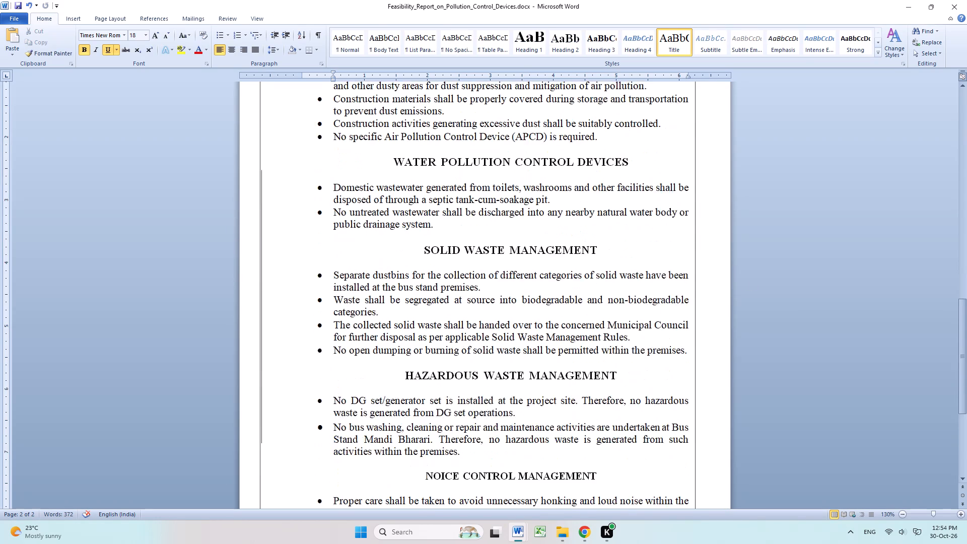
{"action": "scroll", "coordinate": [719, 349], "scroll_direction": "down", "scroll_amount": 8}
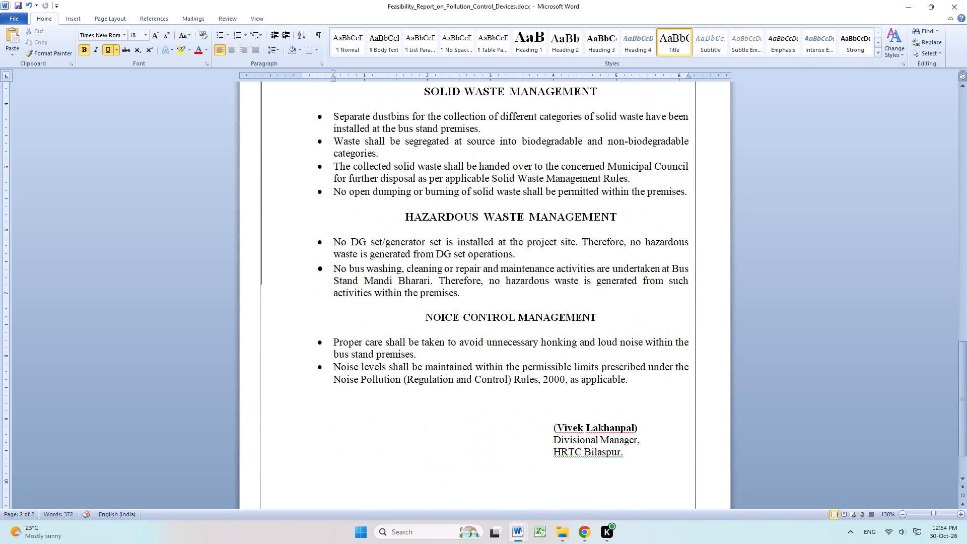
{"action": "scroll", "coordinate": [651, 395], "scroll_direction": "up", "scroll_amount": 8}
{"action": "scroll", "coordinate": [594, 297], "scroll_direction": "up", "scroll_amount": 3}
{"action": "scroll", "coordinate": [534, 218], "scroll_direction": "up", "scroll_amount": 4}
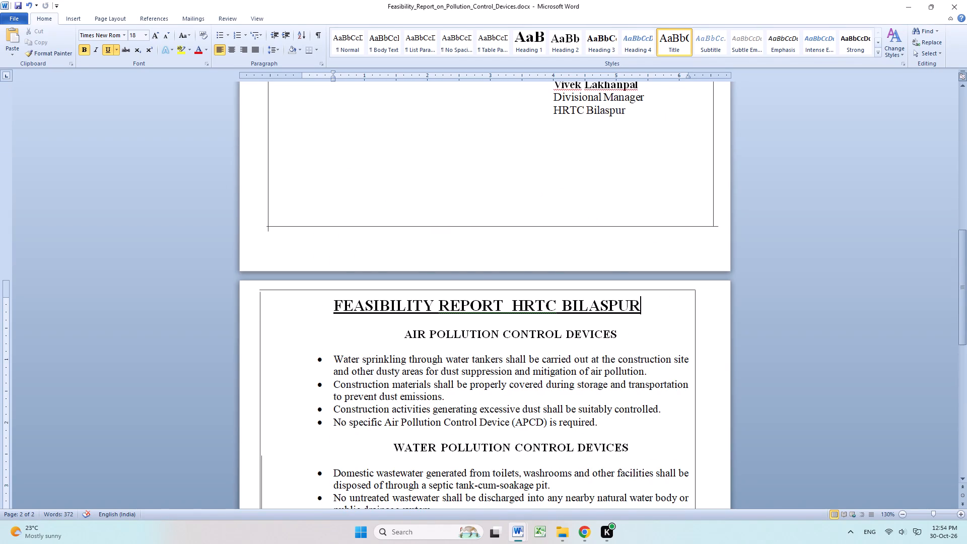
{"action": "scroll", "coordinate": [537, 322], "scroll_direction": "down", "scroll_amount": 20}
{"action": "scroll", "coordinate": [537, 322], "scroll_direction": "down", "scroll_amount": 5}
{"action": "left_click", "coordinate": [495, 484]}
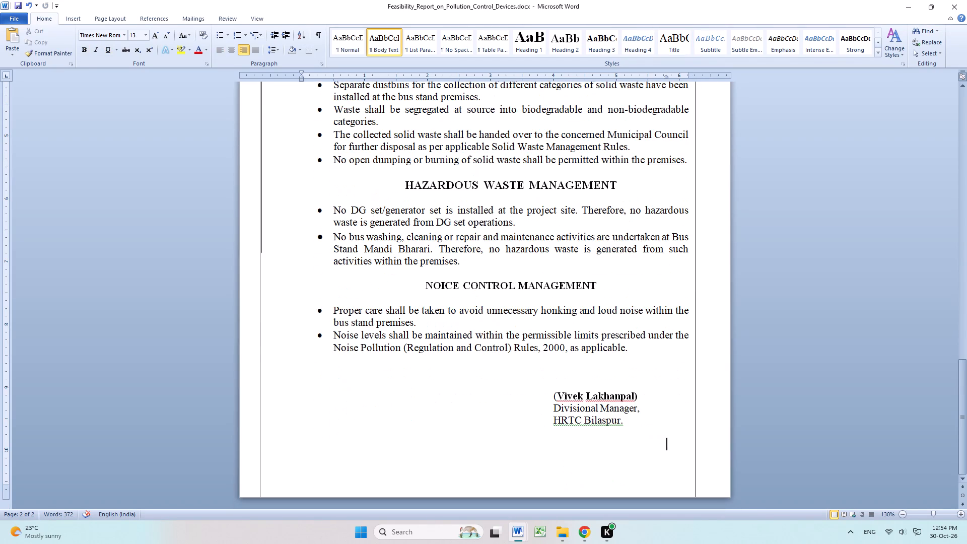
Shorten the page 2 border slightly by lowering its top edge above the report title.
{"action": "scroll", "coordinate": [496, 482], "scroll_direction": "up", "scroll_amount": 12}
{"action": "left_click", "coordinate": [492, 192]}
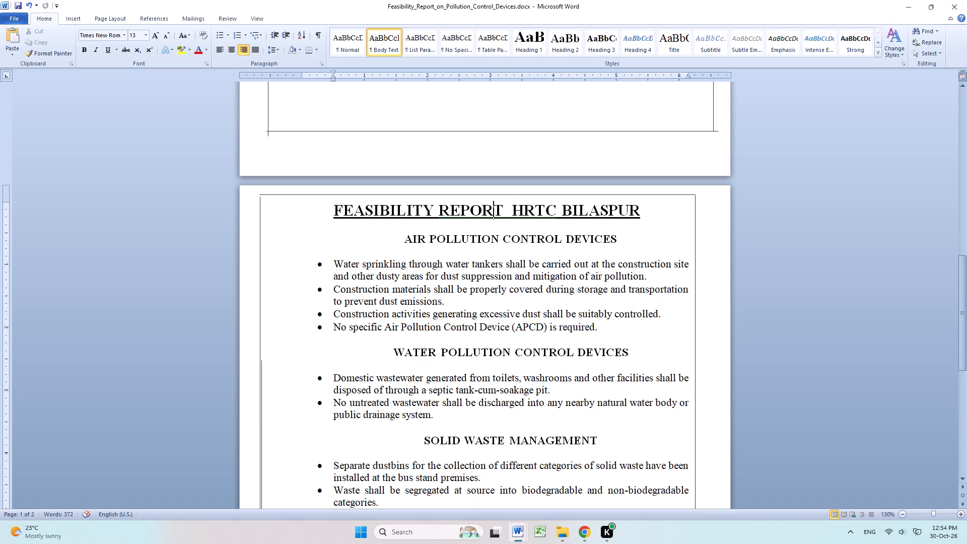
{"action": "left_click", "coordinate": [491, 195]}
{"action": "left_click_drag", "start_coordinate": [489, 191], "coordinate": [489, 194]}
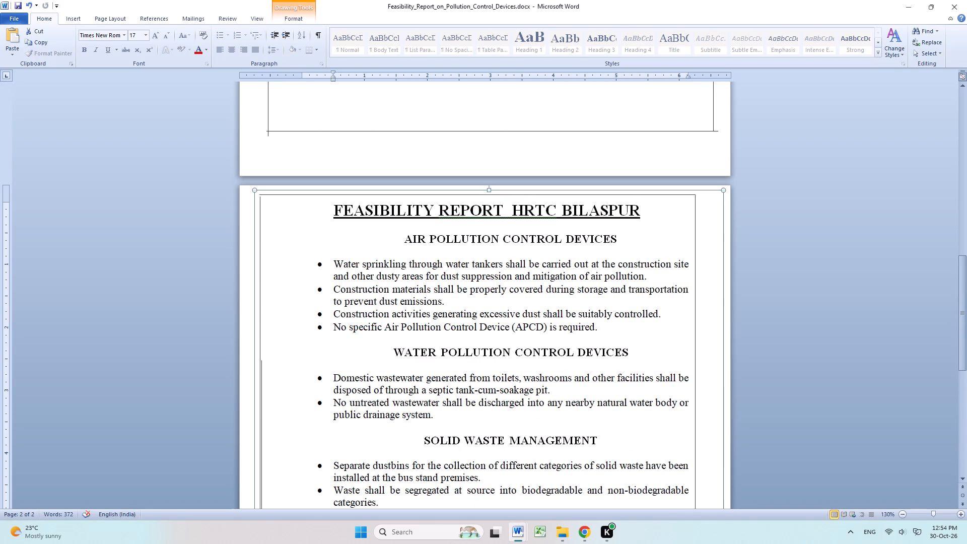
{"action": "left_click_drag", "start_coordinate": [489, 194], "coordinate": [489, 198]}
Check the bottom of page 2 and move the whole border up so its bottom line fits on the page.
{"action": "scroll", "coordinate": [481, 296], "scroll_direction": "down", "scroll_amount": 2}
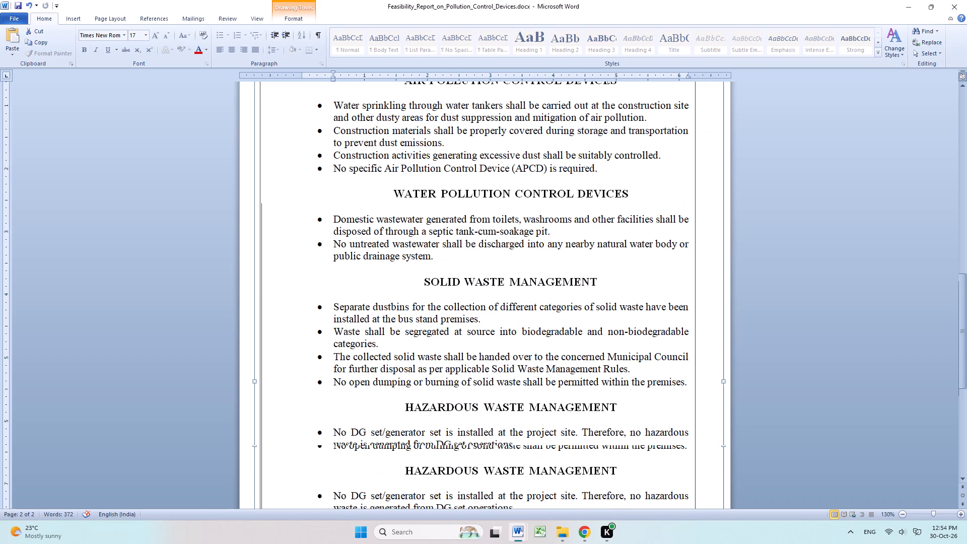
{"action": "scroll", "coordinate": [482, 320], "scroll_direction": "down", "scroll_amount": 8}
{"action": "scroll", "coordinate": [475, 461], "scroll_direction": "down", "scroll_amount": 5}
{"action": "scroll", "coordinate": [476, 462], "scroll_direction": "up", "scroll_amount": 12}
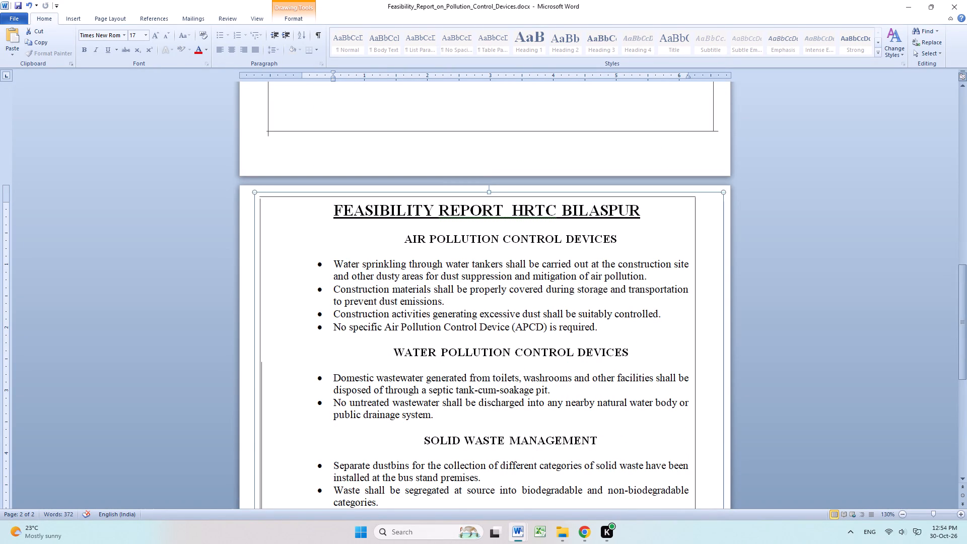
{"action": "left_click_drag", "start_coordinate": [490, 198], "coordinate": [491, 193]}
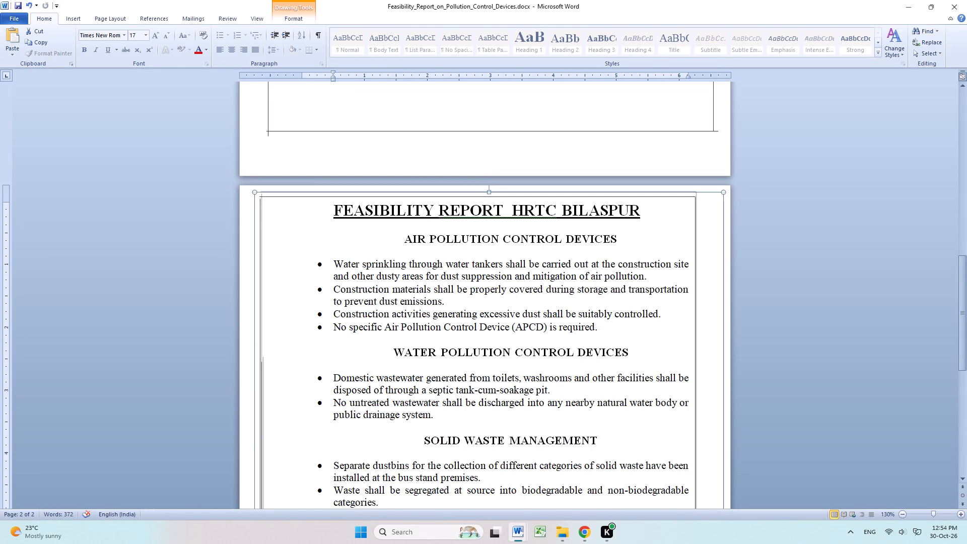
{"action": "left_click_drag", "start_coordinate": [491, 193], "coordinate": [492, 188]}
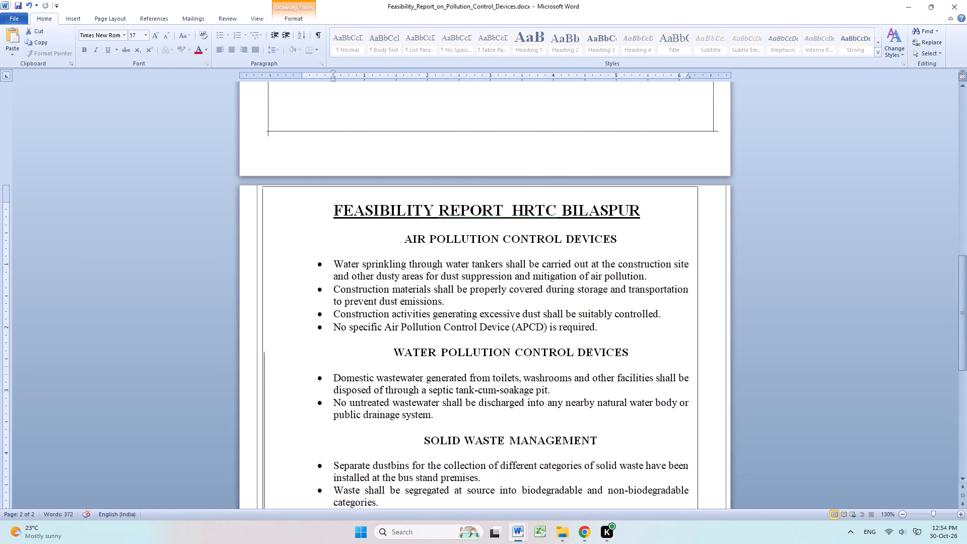
Raise the bottom edge of the page 2 border slightly away from the page's lower edge.
{"action": "scroll", "coordinate": [530, 416], "scroll_direction": "down", "scroll_amount": 16}
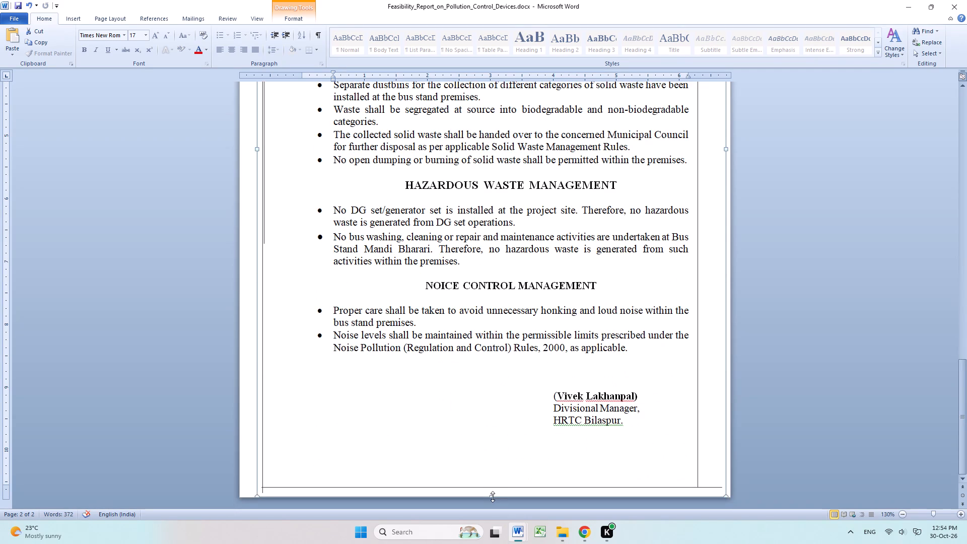
{"action": "left_click_drag", "start_coordinate": [493, 497], "coordinate": [495, 488]}
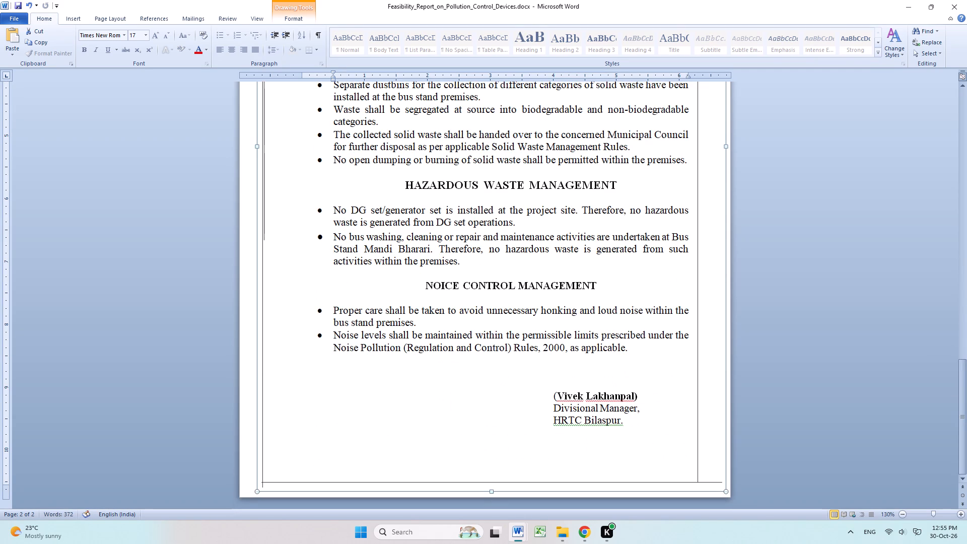
Shift the page 2 border down, lower its top edge slightly above the report title, and check the print preview.
{"action": "scroll", "coordinate": [494, 491], "scroll_direction": "up", "scroll_amount": 13}
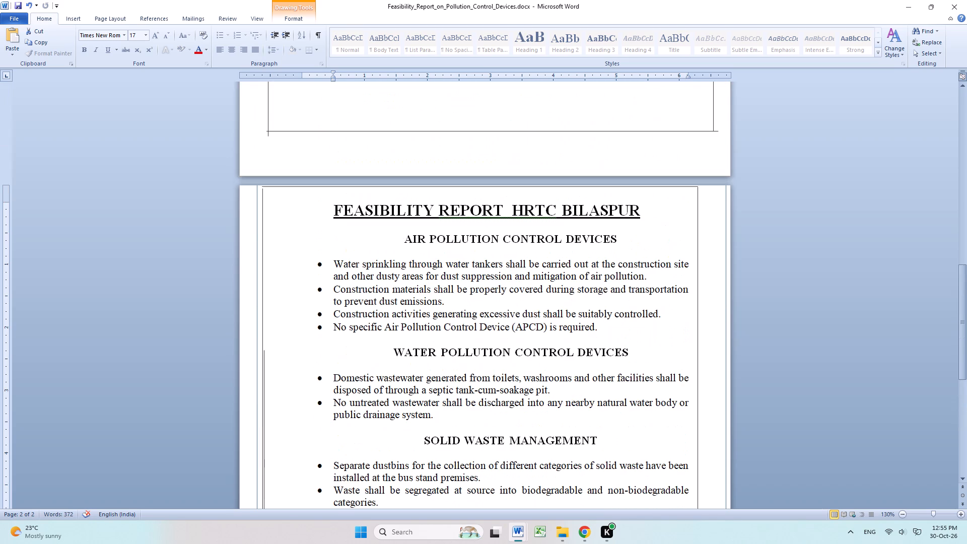
{"action": "left_click_drag", "start_coordinate": [495, 217], "coordinate": [495, 222]}
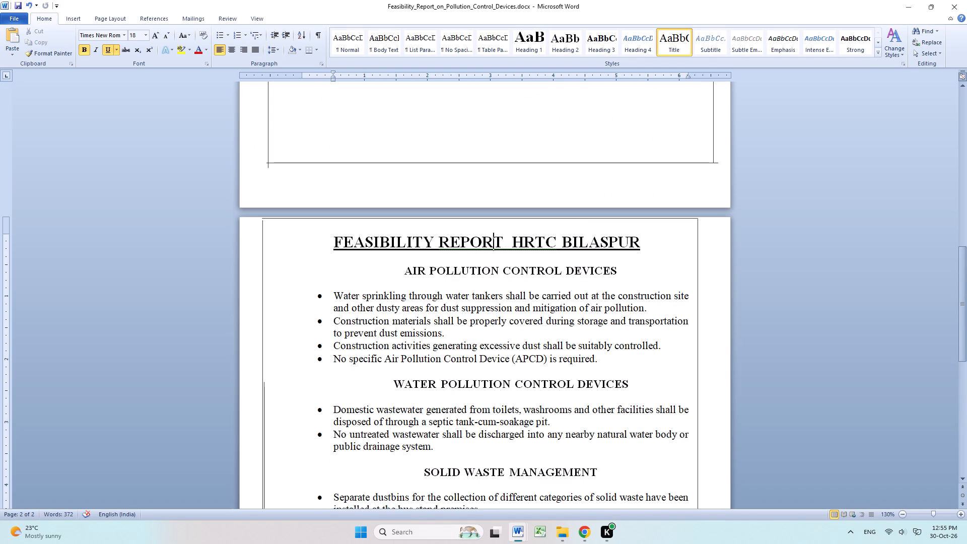
{"action": "left_click_drag", "start_coordinate": [487, 220], "coordinate": [488, 230]}
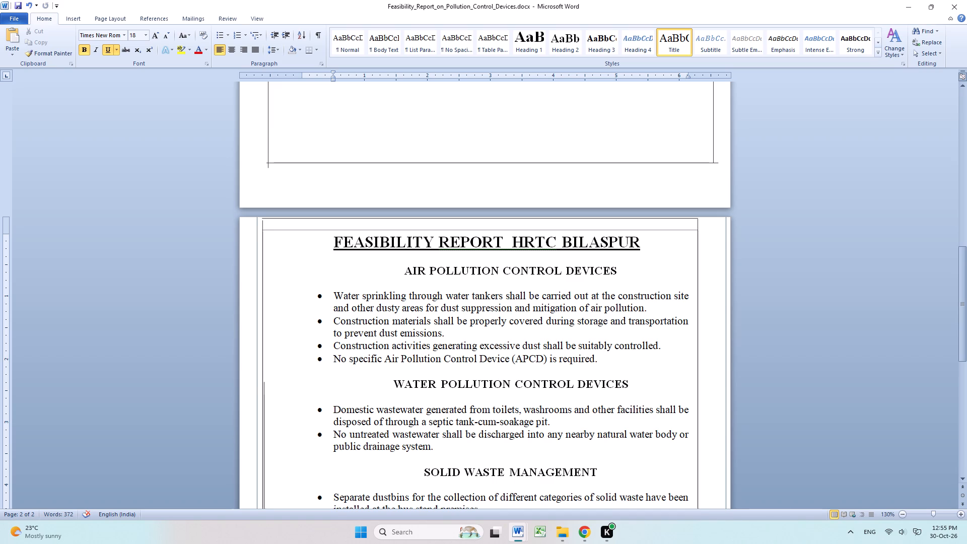
{"action": "left_click_drag", "start_coordinate": [488, 230], "coordinate": [489, 226]}
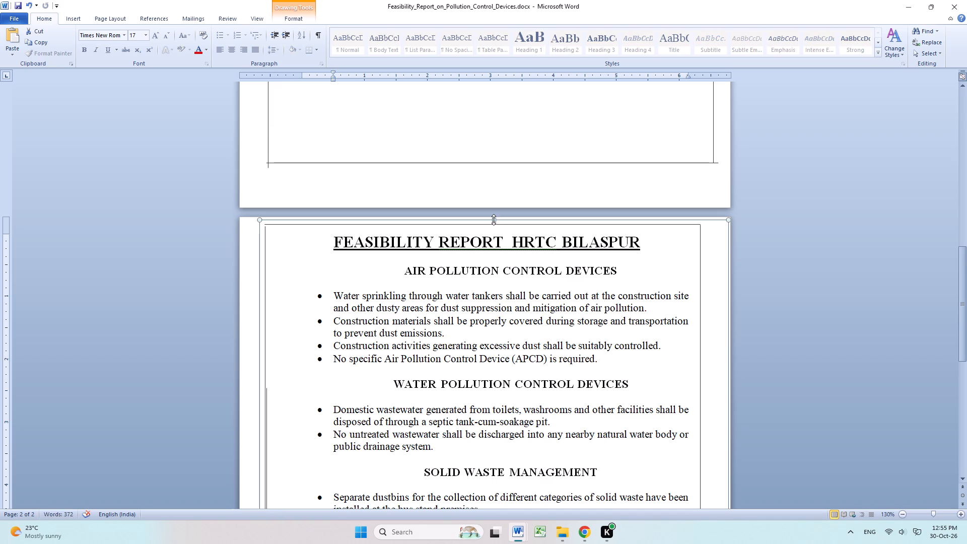
{"action": "left_click_drag", "start_coordinate": [494, 220], "coordinate": [494, 228]}
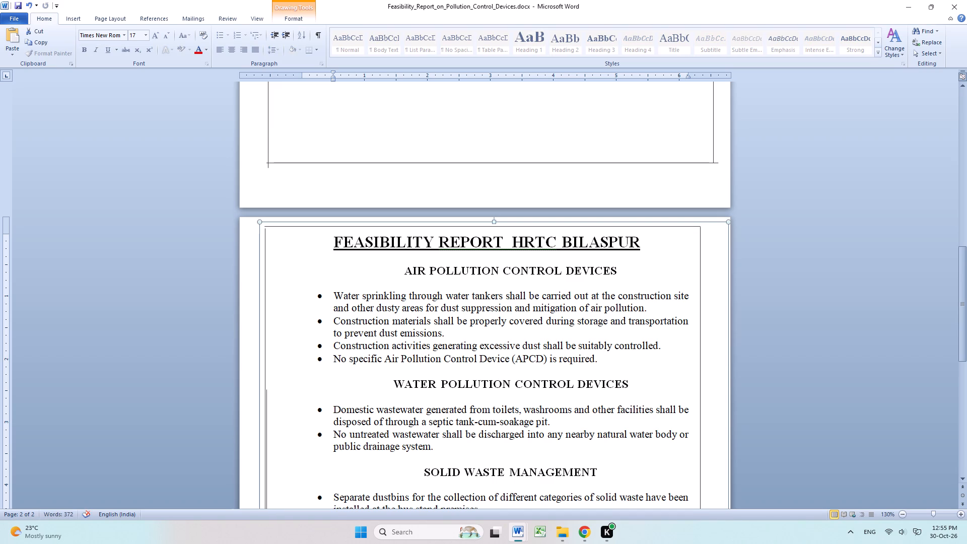
{"action": "scroll", "coordinate": [610, 391], "scroll_direction": "down", "scroll_amount": 10}
{"action": "scroll", "coordinate": [593, 431], "scroll_direction": "down", "scroll_amount": 5}
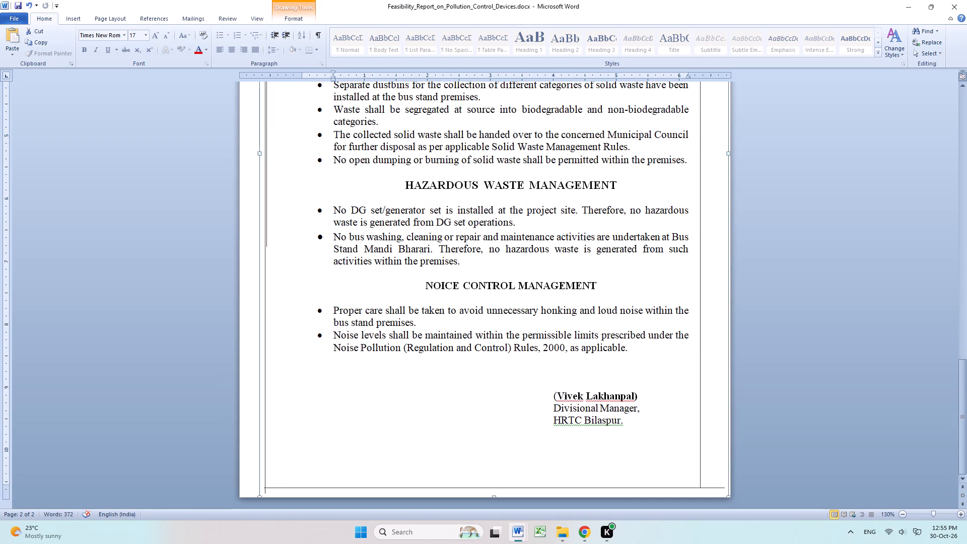
{"action": "key", "text": "ctrl+p"}
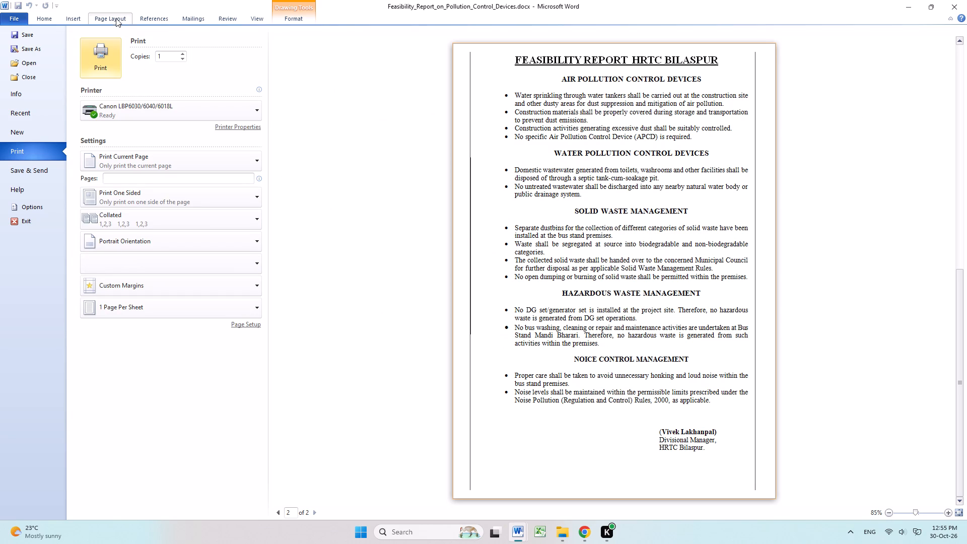
{"action": "left_click", "coordinate": [38, 17]}
Raise the bottom line of the page 2 border closer to the signature block.
{"action": "scroll", "coordinate": [498, 260], "scroll_direction": "up", "scroll_amount": 4}
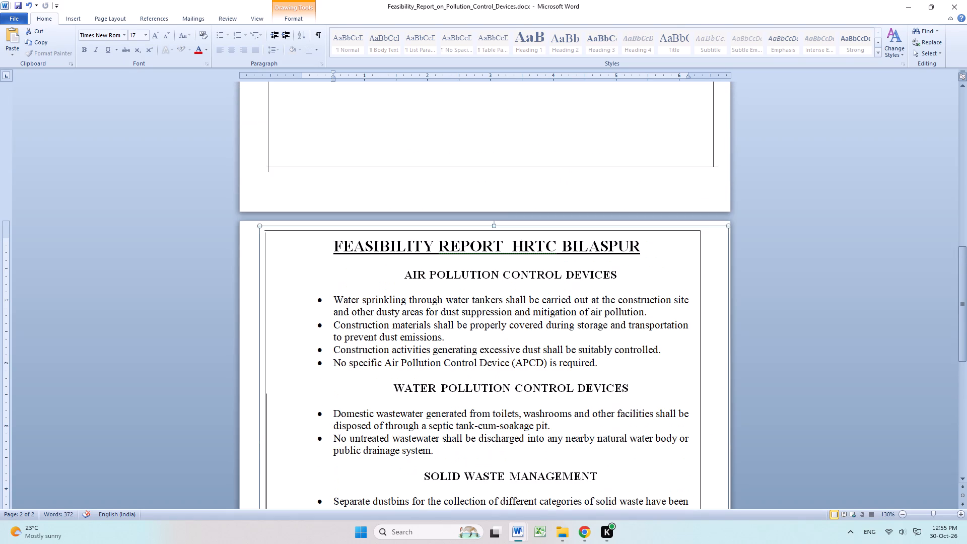
{"action": "left_click", "coordinate": [490, 229]}
{"action": "scroll", "coordinate": [517, 291], "scroll_direction": "down", "scroll_amount": 9}
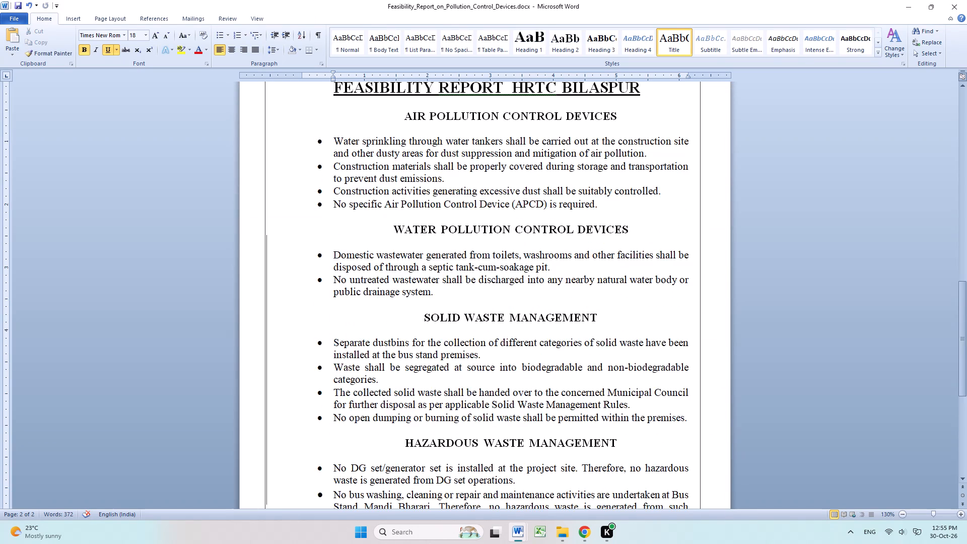
{"action": "scroll", "coordinate": [568, 401], "scroll_direction": "down", "scroll_amount": 8}
{"action": "left_click", "coordinate": [536, 488]}
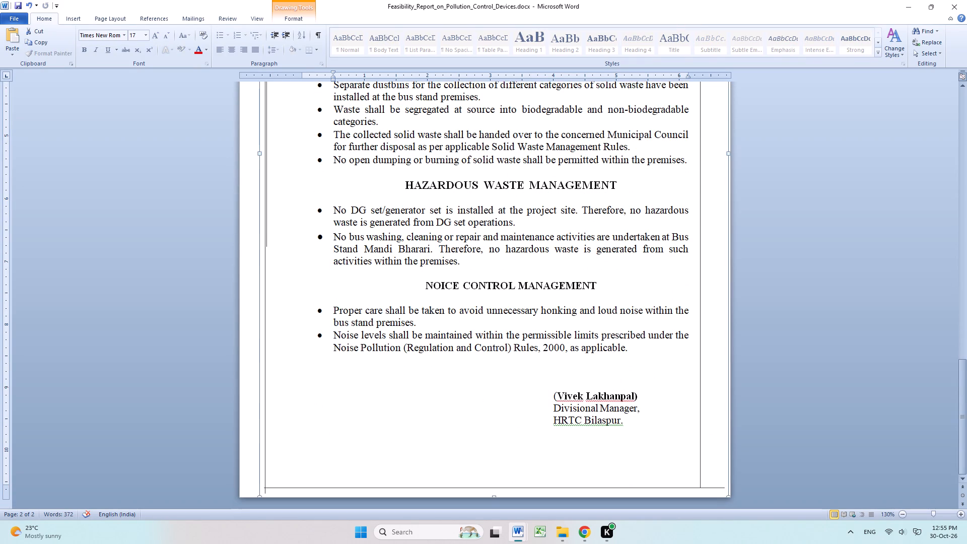
{"action": "left_click_drag", "start_coordinate": [493, 495], "coordinate": [492, 484]}
{"action": "left_click", "coordinate": [495, 485]}
{"action": "left_click", "coordinate": [494, 488]}
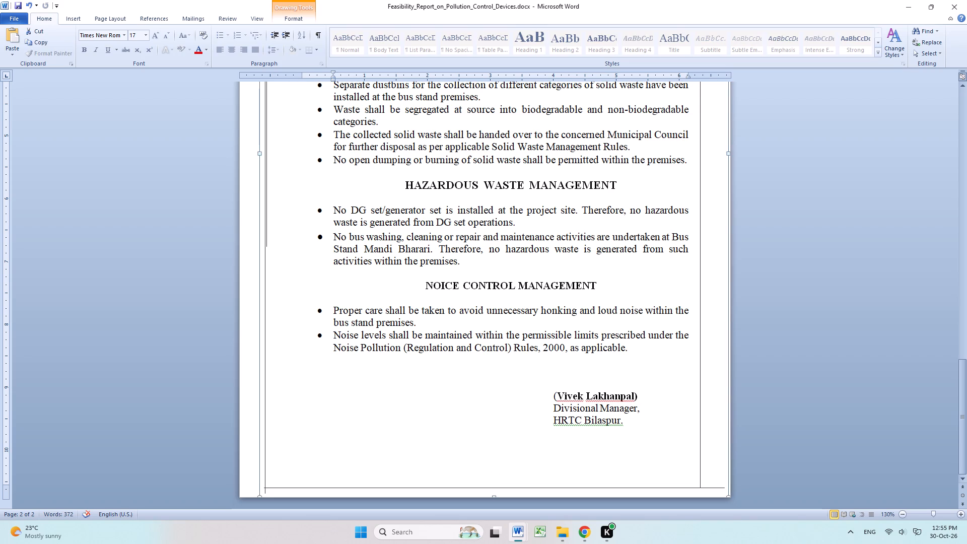
{"action": "left_click_drag", "start_coordinate": [494, 487], "coordinate": [494, 473]}
{"action": "left_click", "coordinate": [498, 485]}
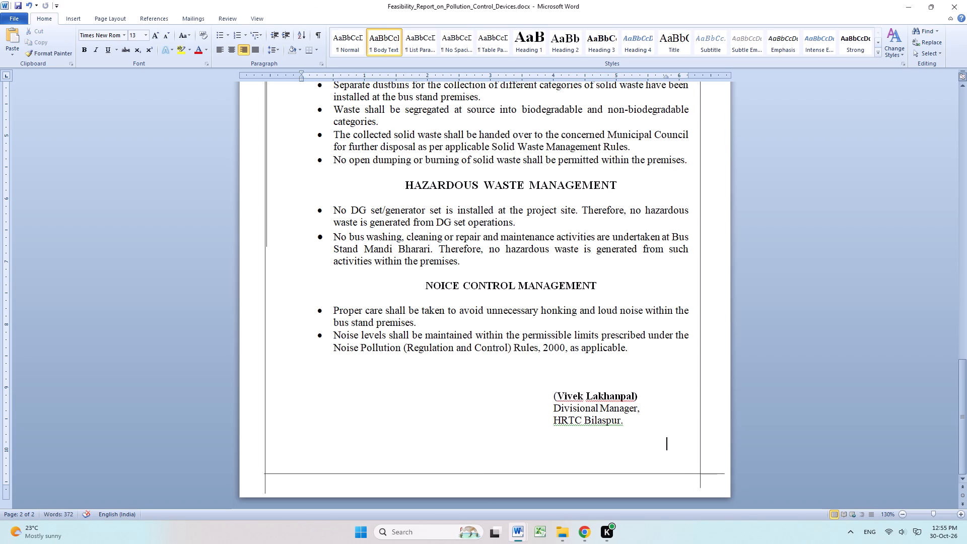
Lower the top edge of the page 2 border slightly toward the report title and check the print preview.
{"action": "scroll", "coordinate": [508, 469], "scroll_direction": "up", "scroll_amount": 14}
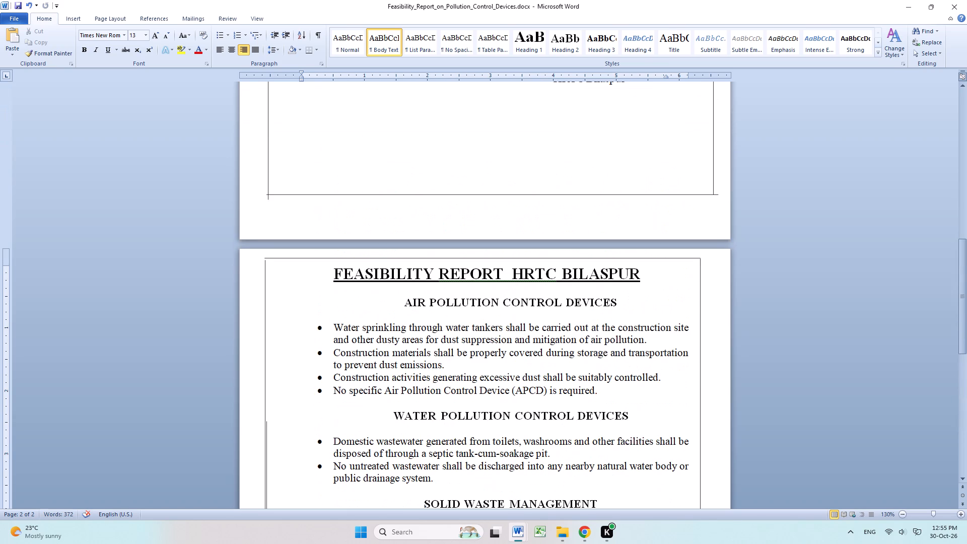
{"action": "left_click", "coordinate": [510, 258]}
{"action": "left_click_drag", "start_coordinate": [493, 253], "coordinate": [493, 258]}
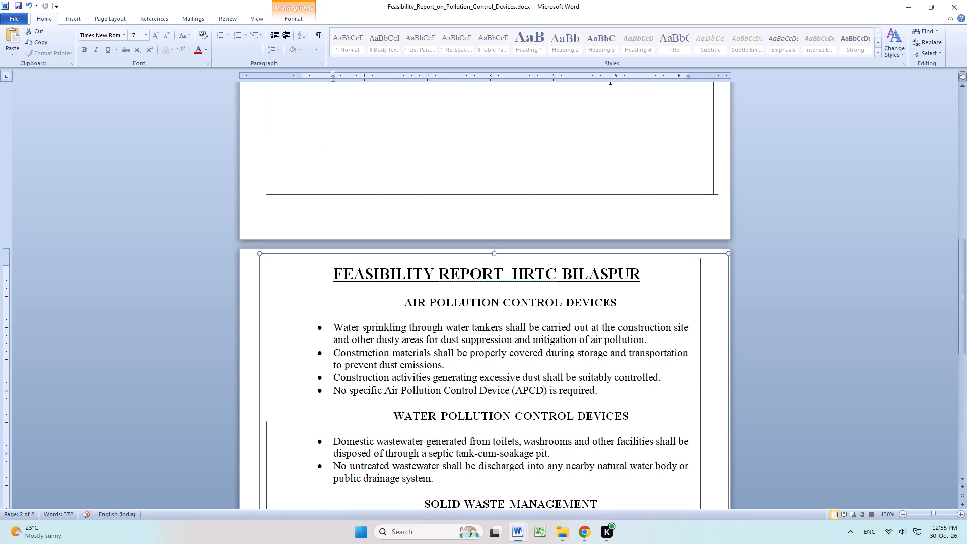
{"action": "left_click_drag", "start_coordinate": [493, 258], "coordinate": [493, 260]}
{"action": "left_click", "coordinate": [712, 294]}
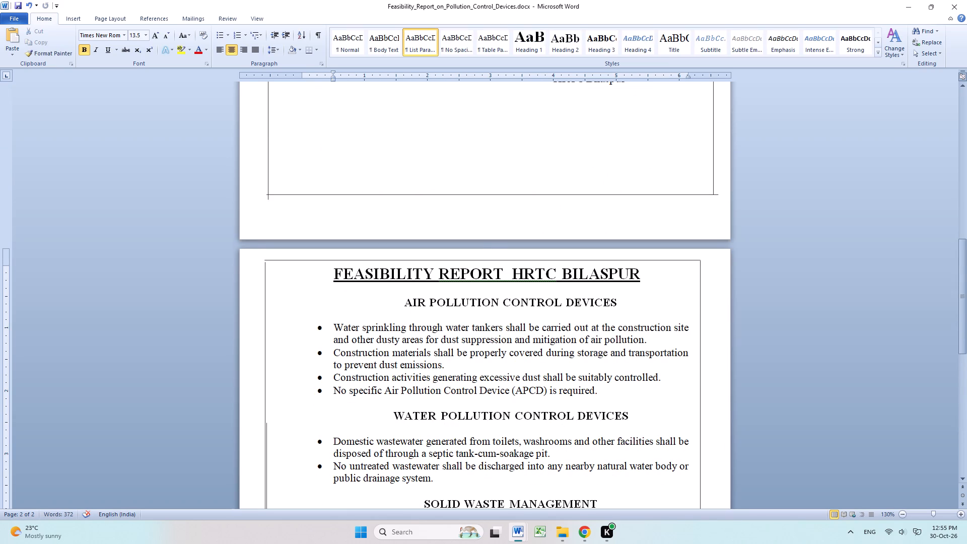
{"action": "key", "text": "ctrl+p"}
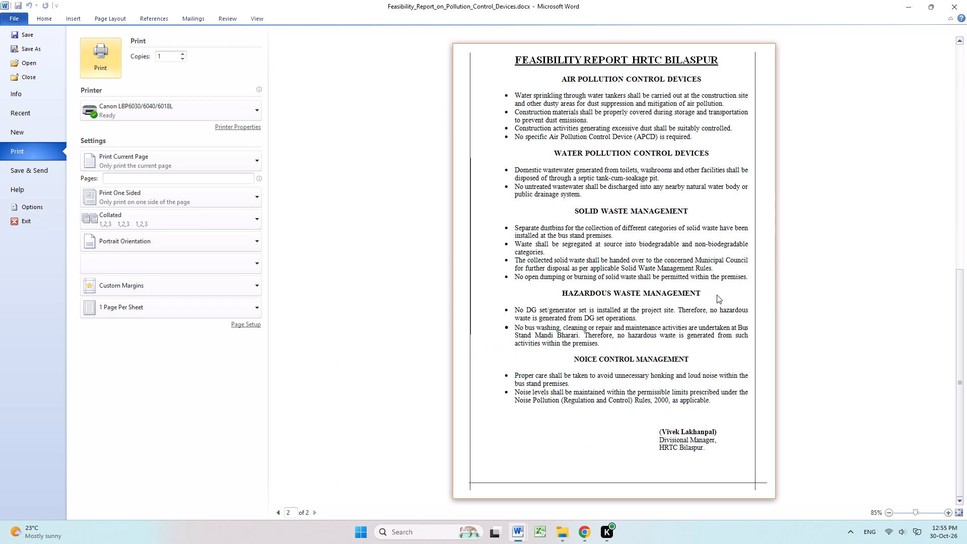
{"action": "left_click", "coordinate": [40, 15]}
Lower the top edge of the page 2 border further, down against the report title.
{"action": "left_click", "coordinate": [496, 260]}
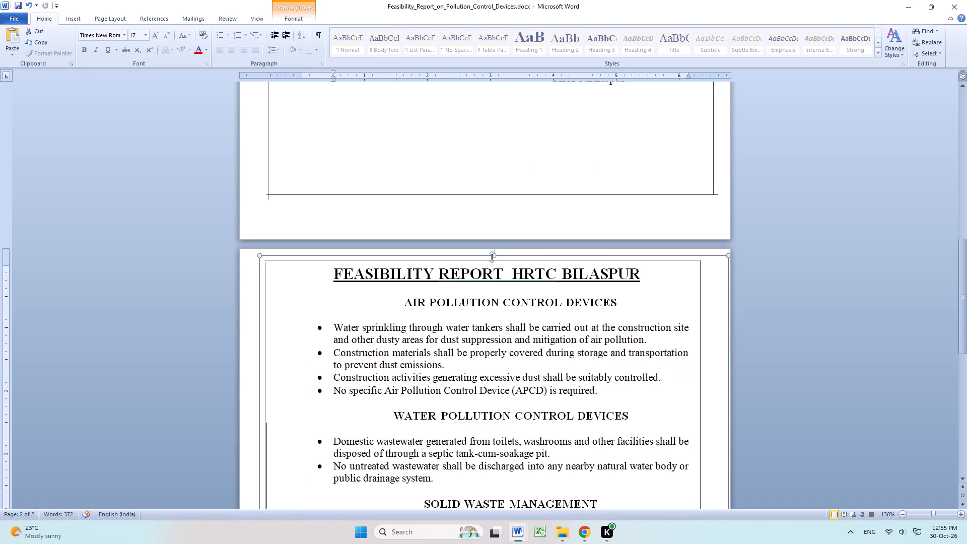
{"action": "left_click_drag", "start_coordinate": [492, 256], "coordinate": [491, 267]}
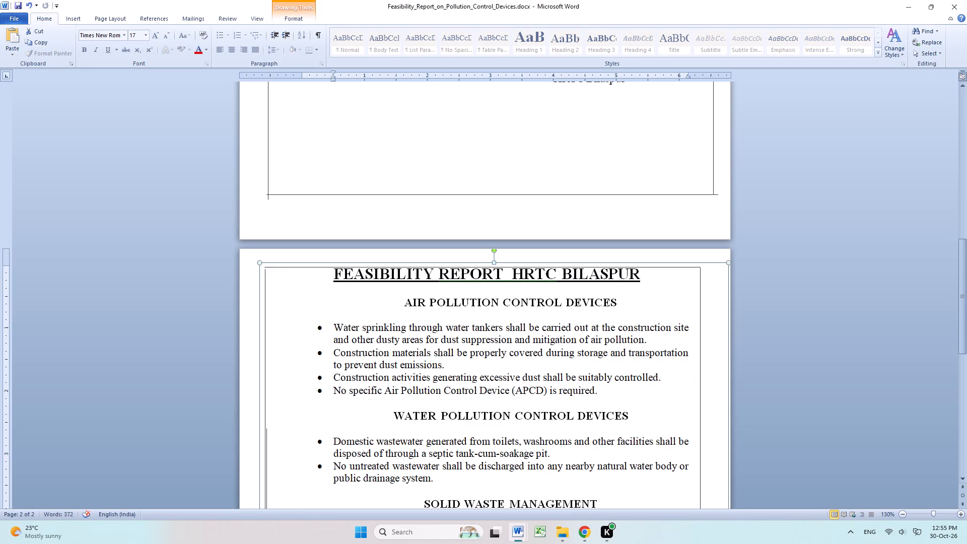
Raise the bottom line of the page 2 border and its box's lower edge slightly, checking the result in the print preview.
{"action": "scroll", "coordinate": [578, 318], "scroll_direction": "down", "scroll_amount": 20}
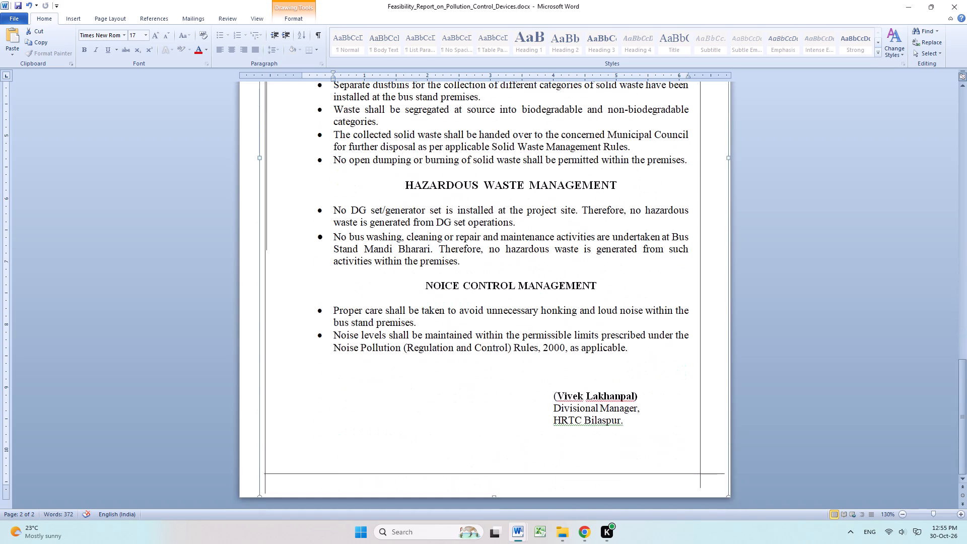
{"action": "left_click", "coordinate": [537, 481]}
{"action": "left_click", "coordinate": [519, 474]}
{"action": "left_click", "coordinate": [511, 474]}
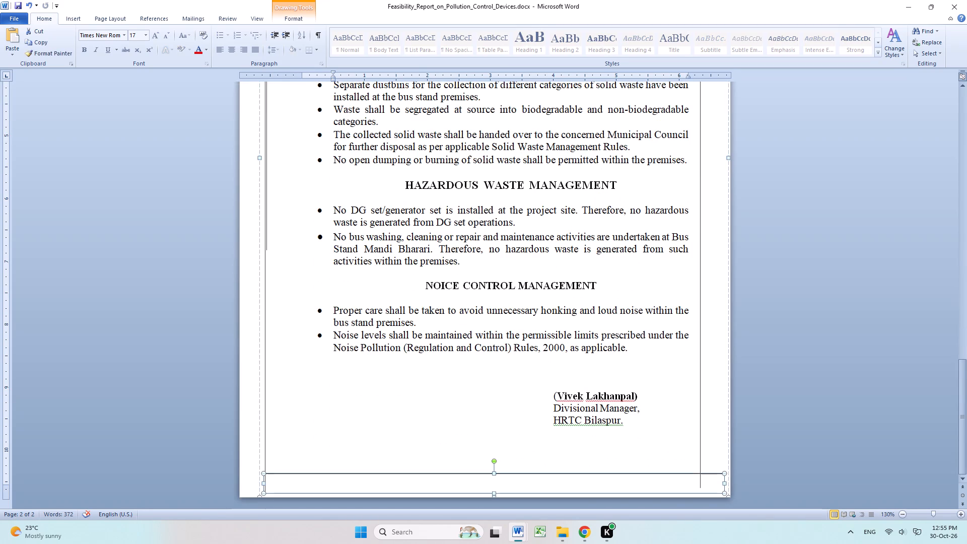
{"action": "left_click_drag", "start_coordinate": [494, 473], "coordinate": [495, 468]}
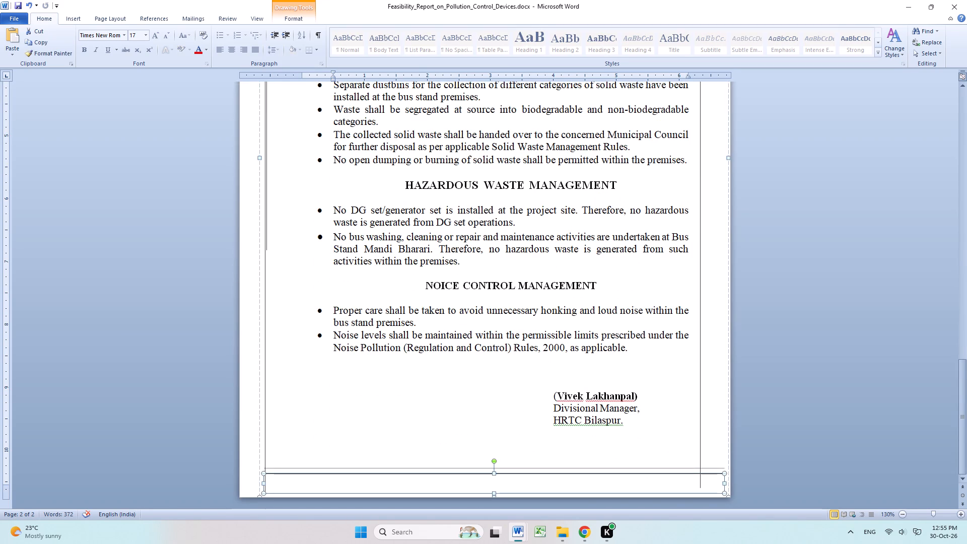
{"action": "left_click_drag", "start_coordinate": [493, 494], "coordinate": [493, 485]}
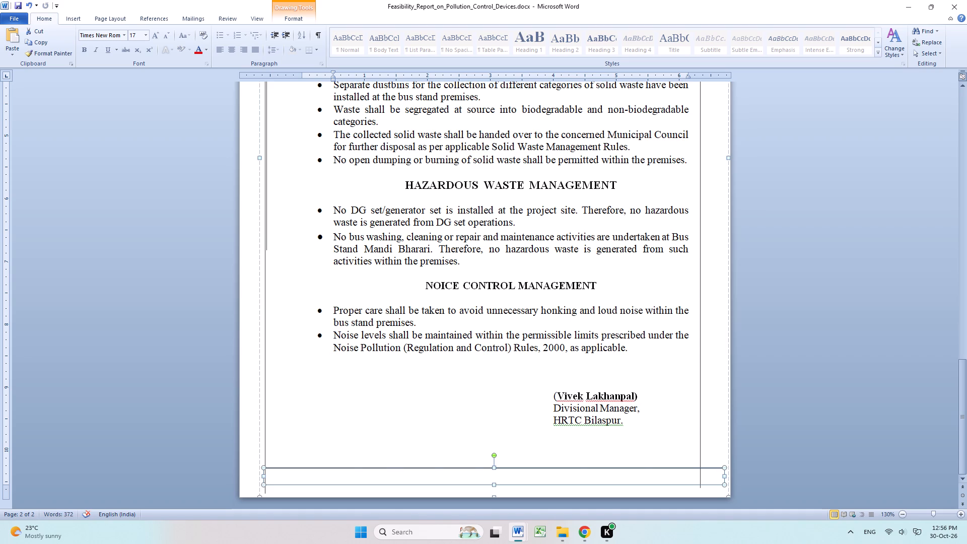
{"action": "scroll", "coordinate": [511, 490], "scroll_direction": "up", "scroll_amount": 14}
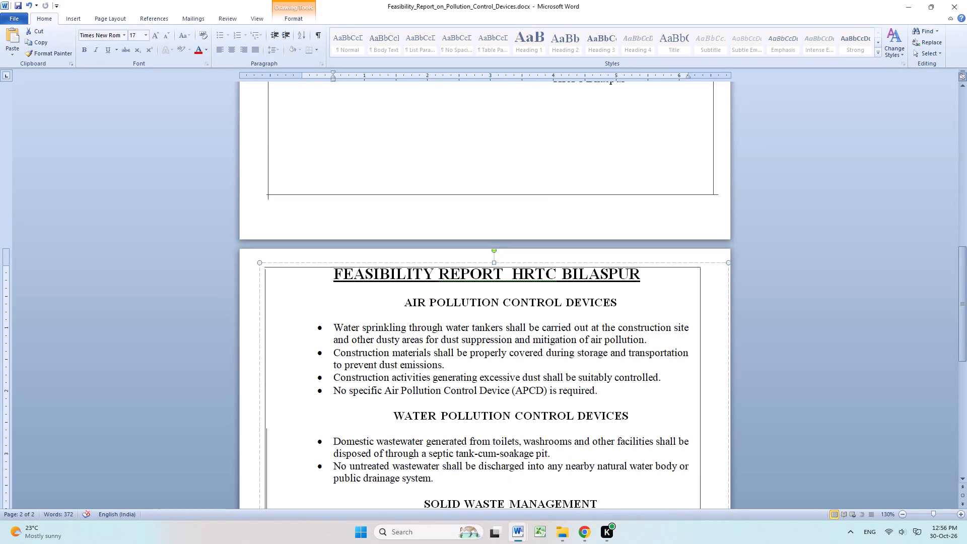
{"action": "key", "text": "ctrl+p"}
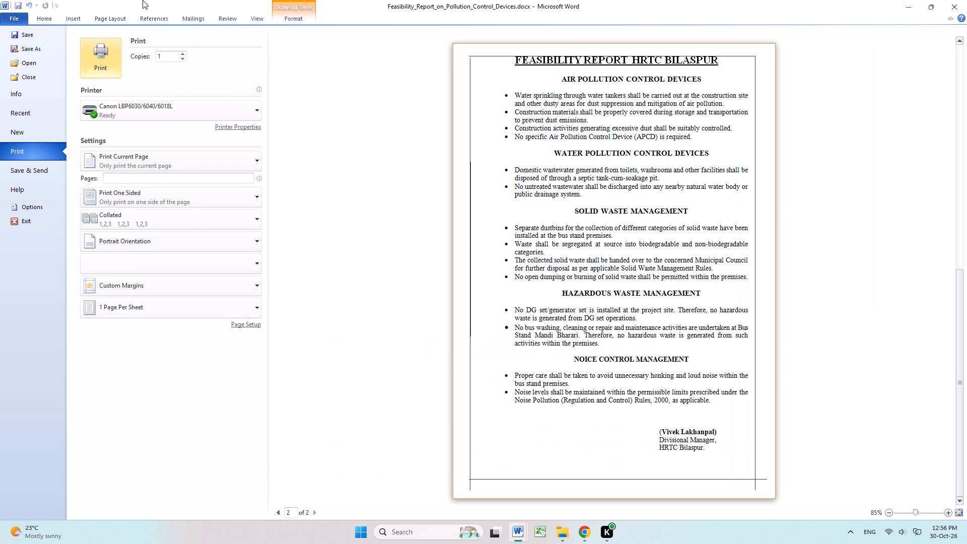
{"action": "left_click", "coordinate": [45, 19]}
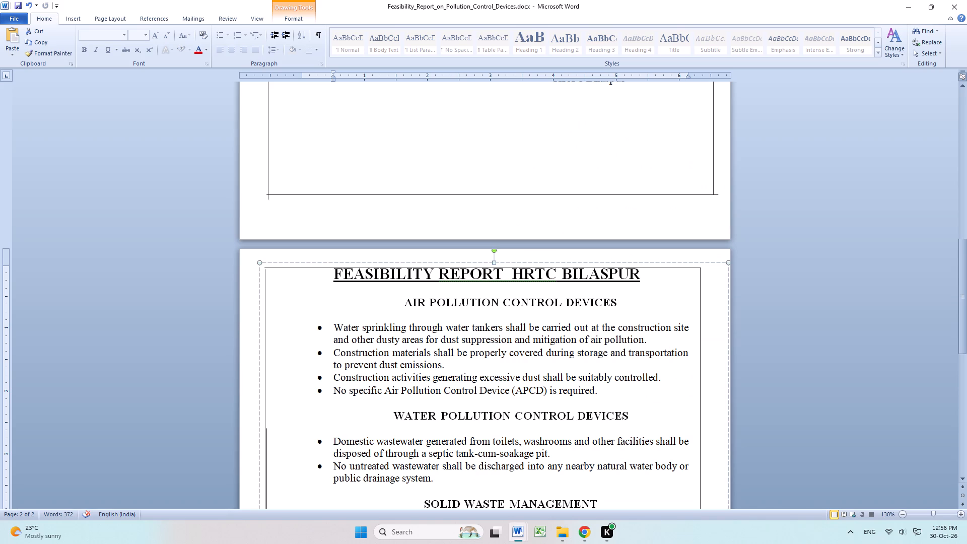
Raise the top edge of the page 2 border back clear of the report title and check the print preview.
{"action": "left_click", "coordinate": [494, 263]}
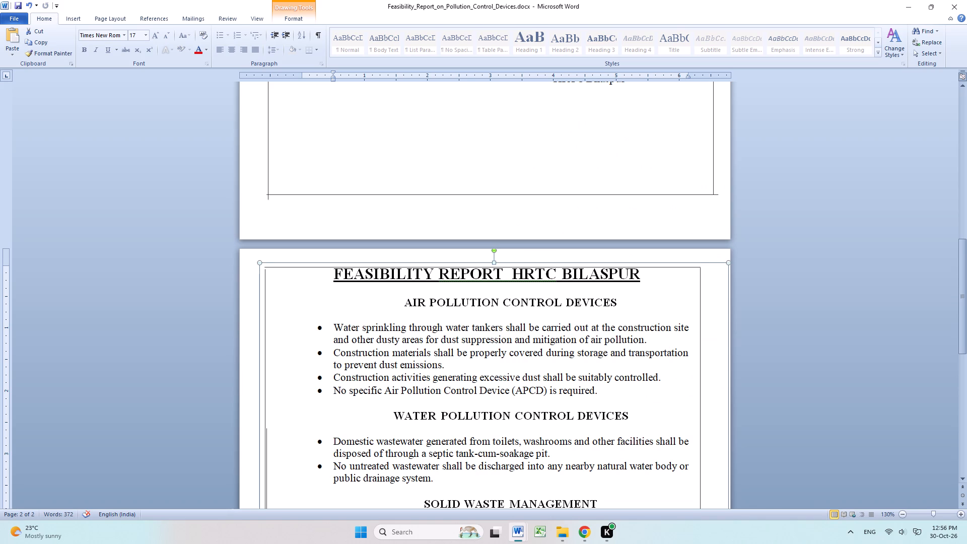
{"action": "left_click", "coordinate": [507, 266]}
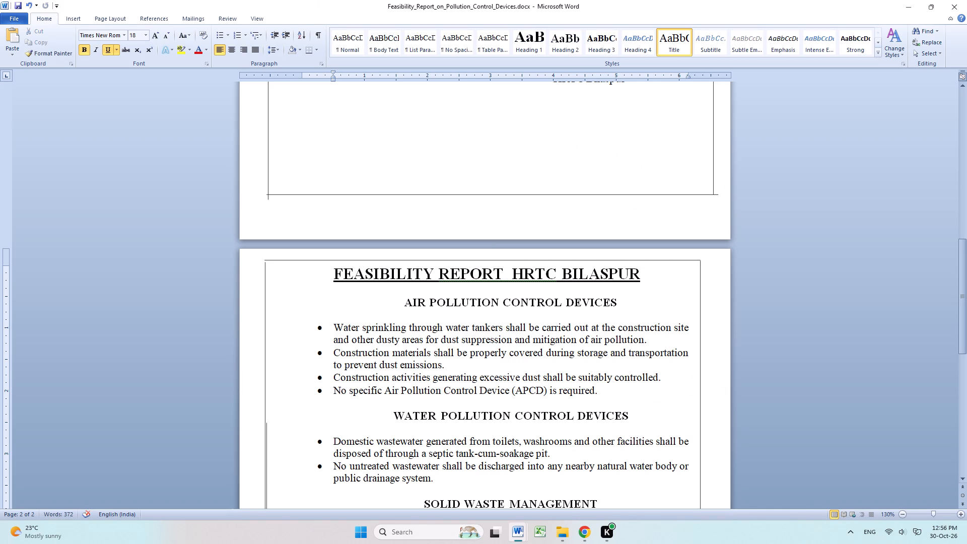
{"action": "key", "text": "ctrl+p"}
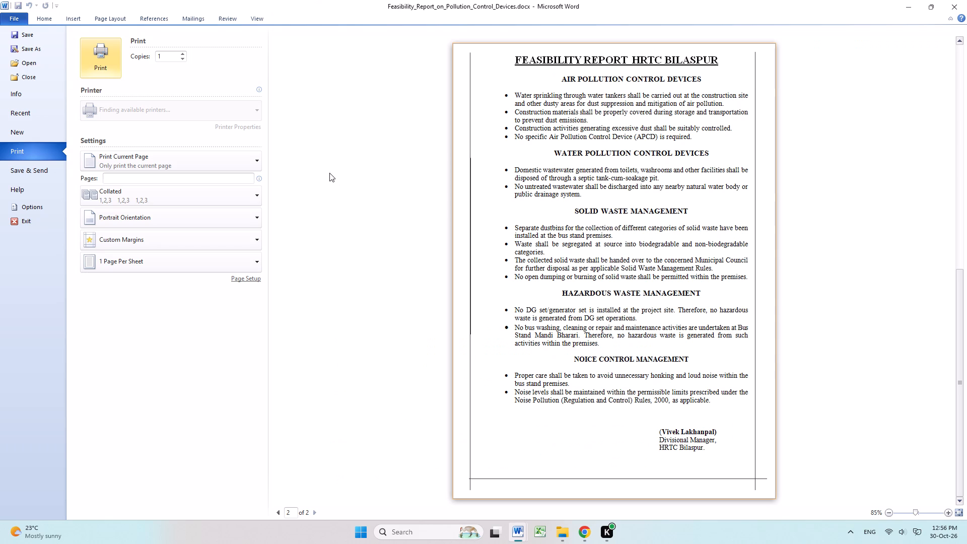
{"action": "left_click", "coordinate": [51, 19]}
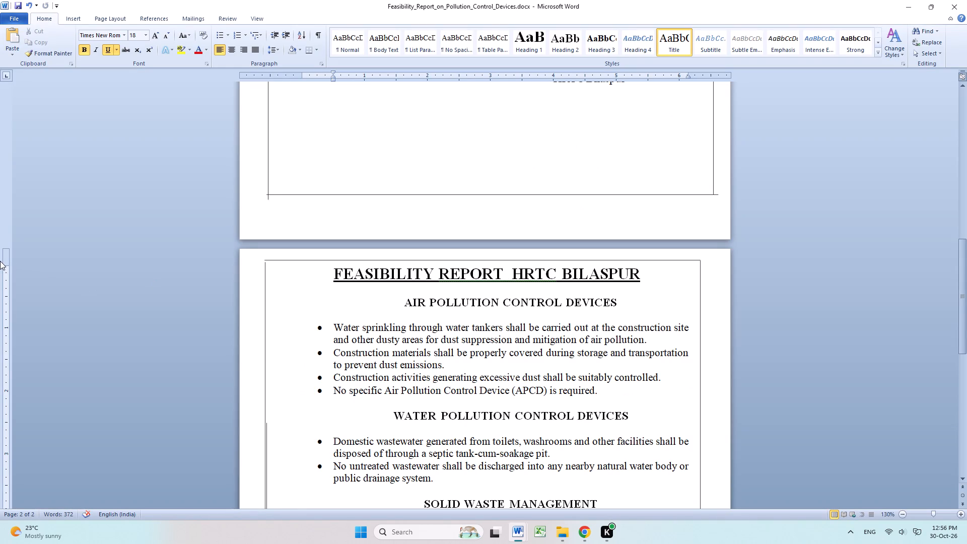
Reduce the top margin slightly so the page 2 text moves up, and check the print preview.
{"action": "left_click_drag", "start_coordinate": [5, 265], "coordinate": [7, 256]}
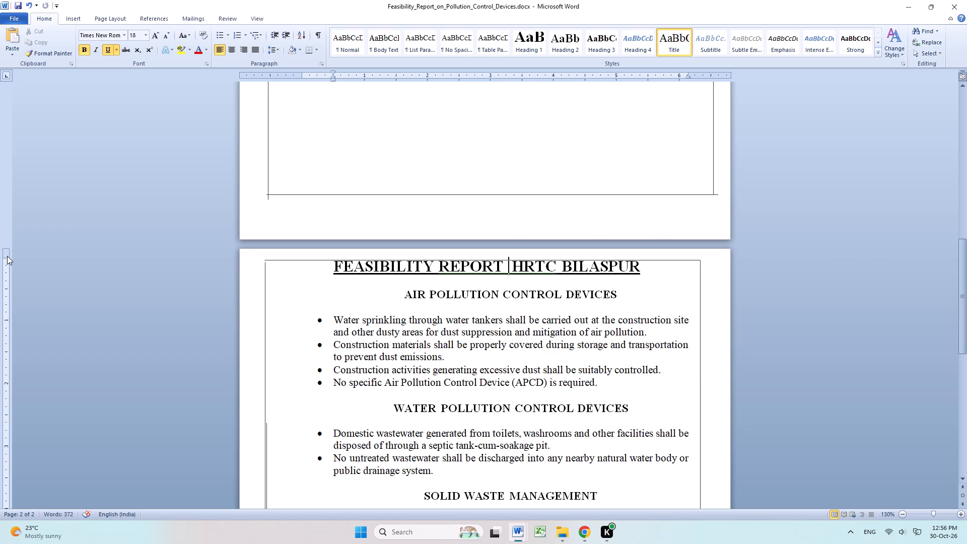
{"action": "key", "text": "ctrl+p"}
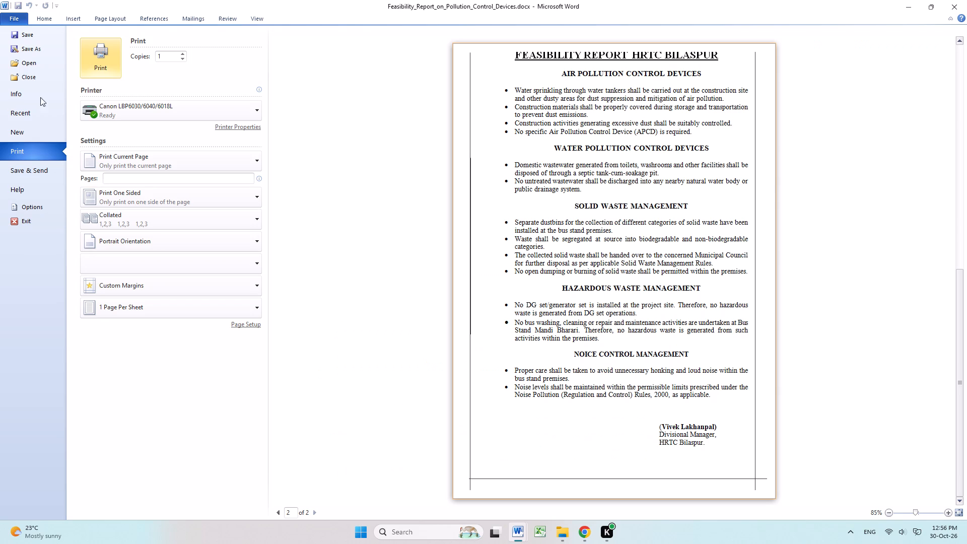
{"action": "left_click", "coordinate": [51, 16]}
Insert a blank line above the page 2 report title and check the page in the print preview.
{"action": "left_click", "coordinate": [424, 219]}
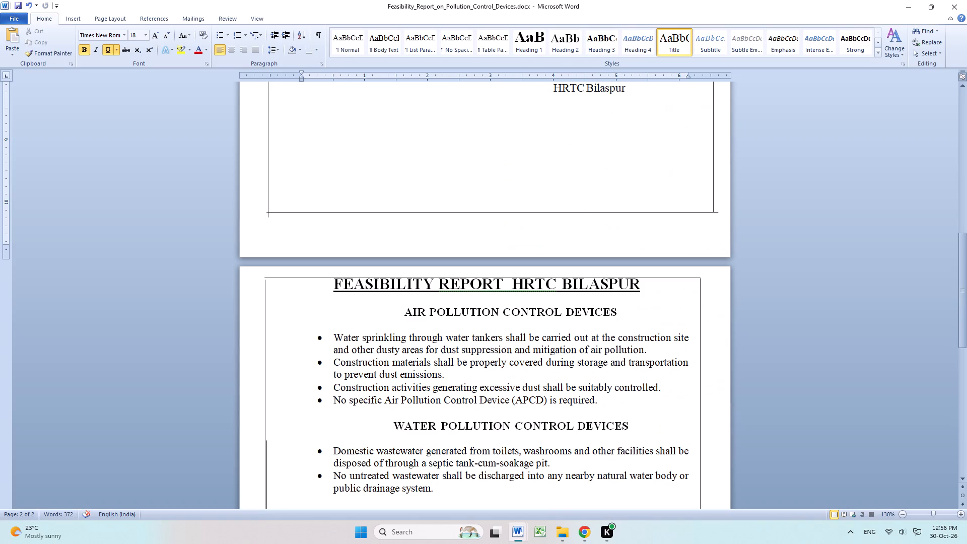
{"action": "left_click", "coordinate": [429, 187]}
{"action": "key", "text": "Return"}
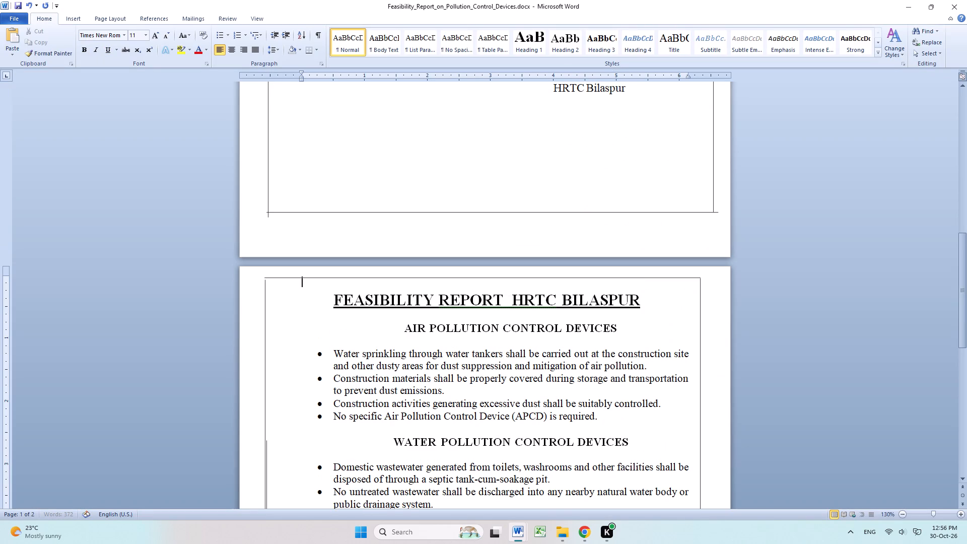
{"action": "key", "text": "ctrl+p"}
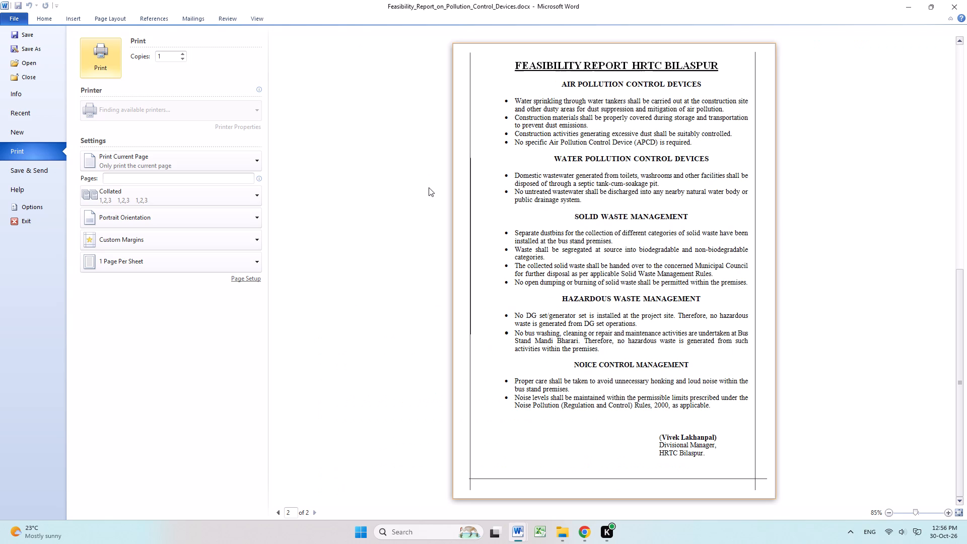
{"action": "left_click", "coordinate": [48, 19]}
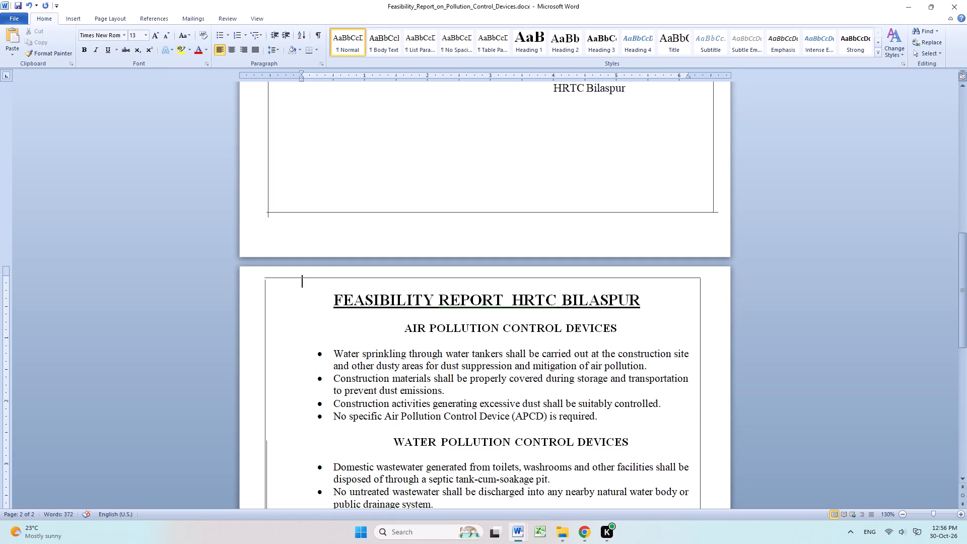
Widen the page 2 border outward at its top corners, chiefly toward the left page edge, raise its top line slightly, and check the print preview.
{"action": "left_click", "coordinate": [265, 278]}
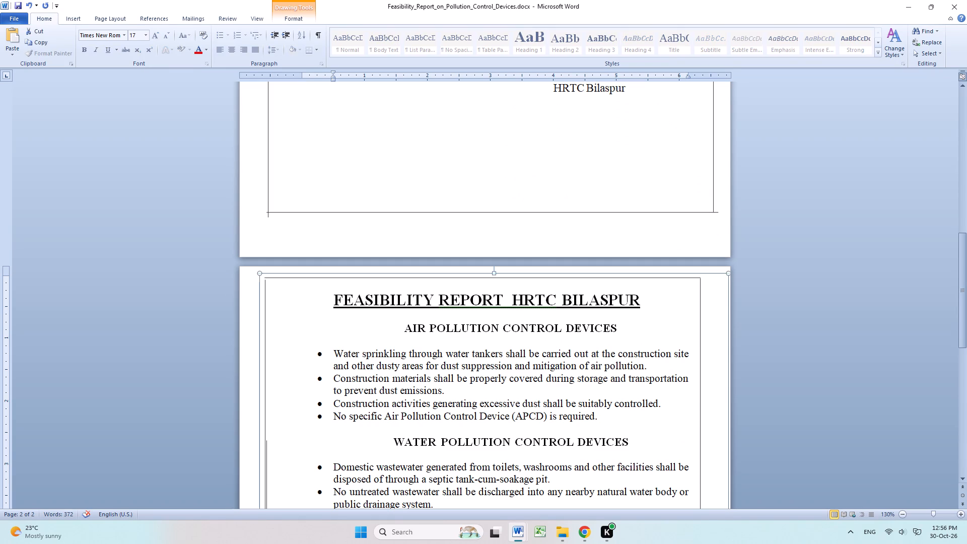
{"action": "left_click_drag", "start_coordinate": [260, 273], "coordinate": [258, 276]}
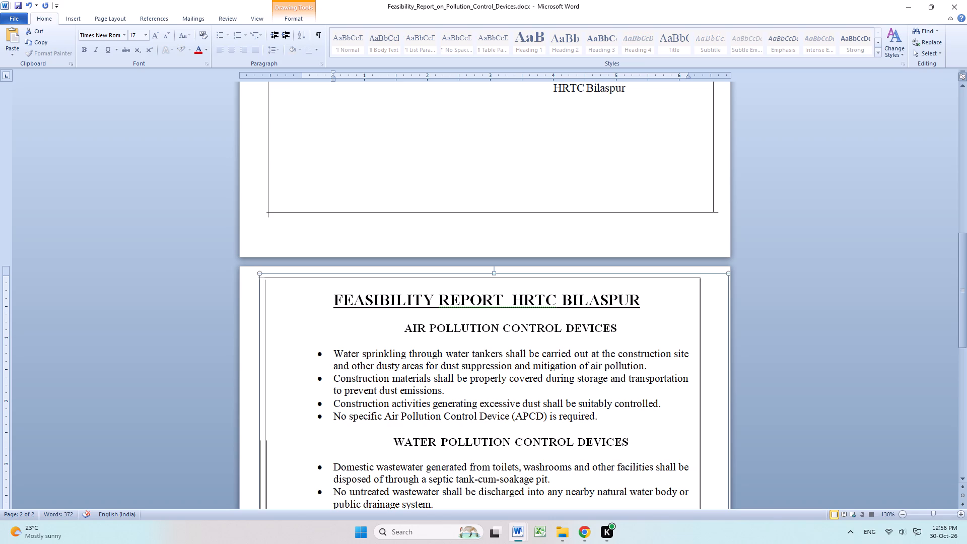
{"action": "left_click_drag", "start_coordinate": [258, 276], "coordinate": [255, 280]}
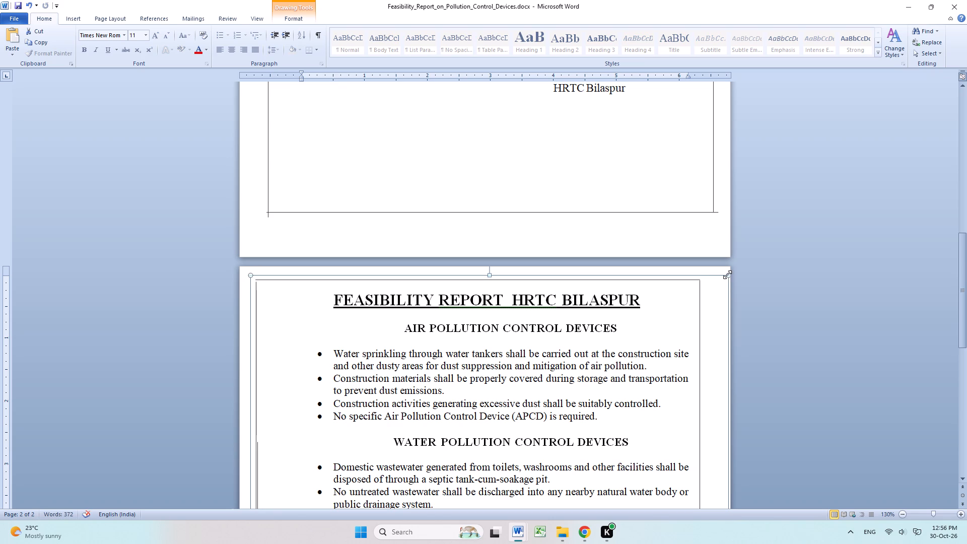
{"action": "left_click_drag", "start_coordinate": [727, 275], "coordinate": [732, 276]}
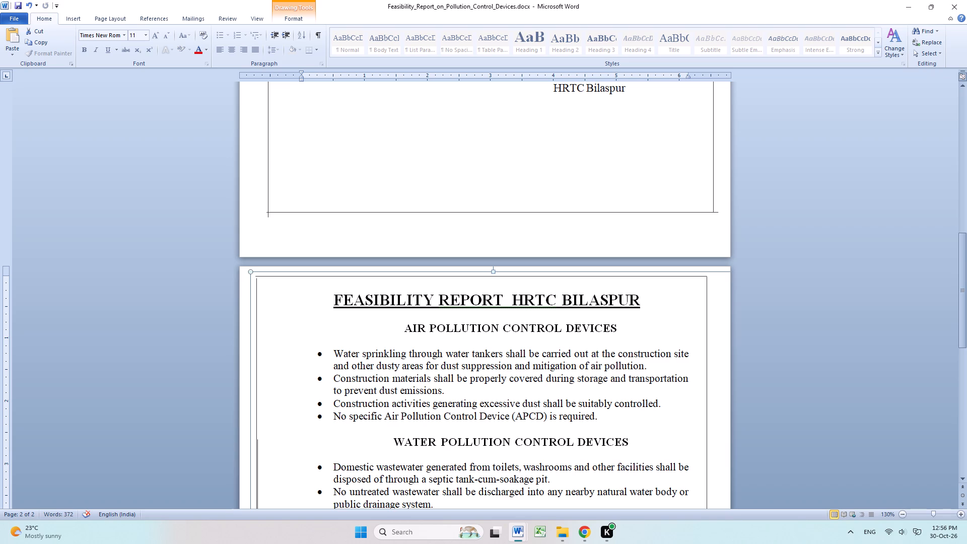
{"action": "left_click_drag", "start_coordinate": [250, 271], "coordinate": [251, 275]}
{"action": "left_click_drag", "start_coordinate": [251, 275], "coordinate": [243, 273]}
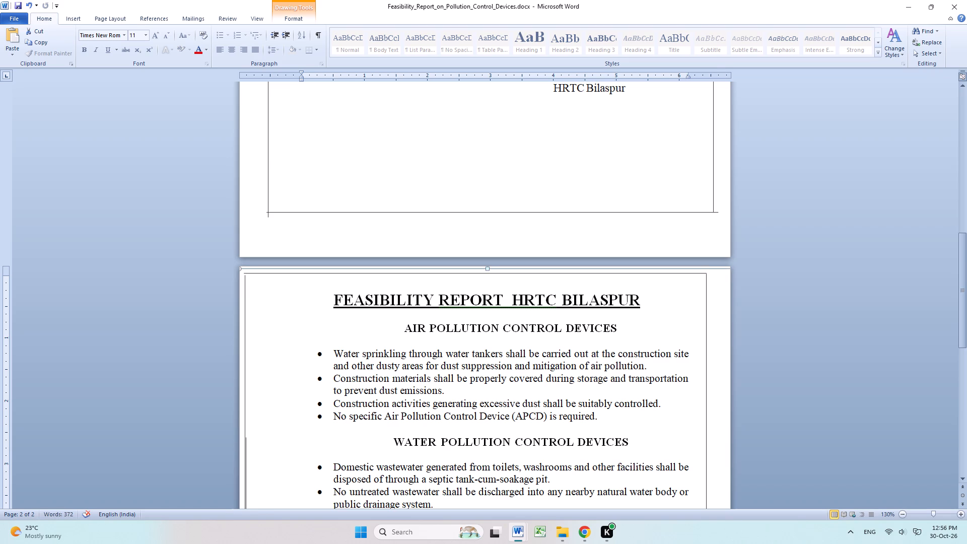
{"action": "left_click", "coordinate": [701, 313]}
{"action": "left_click", "coordinate": [719, 309]}
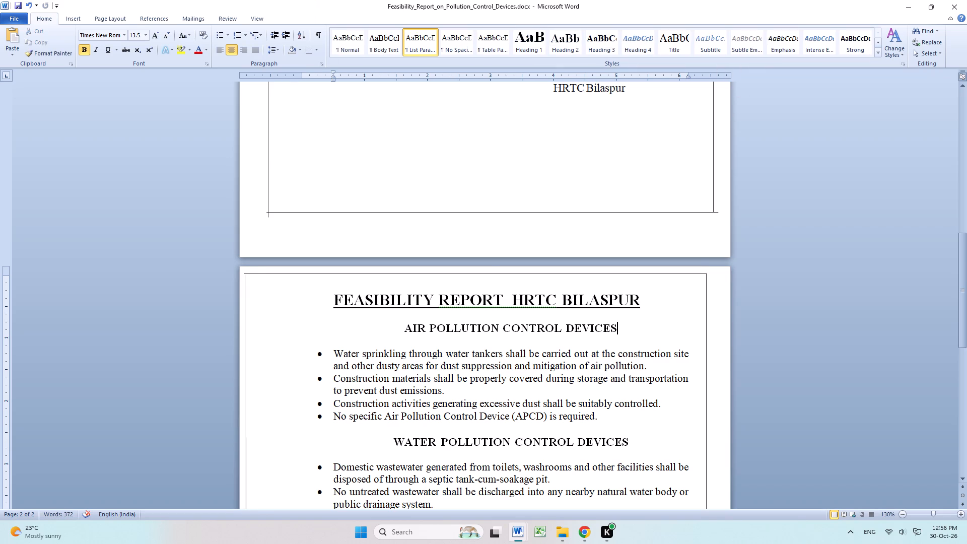
{"action": "key", "text": "ctrl+p"}
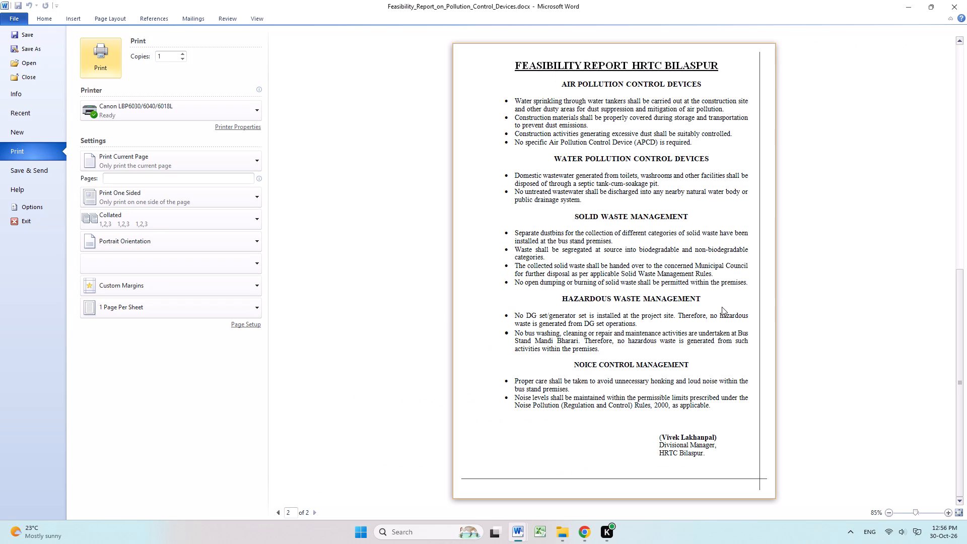
{"action": "left_click", "coordinate": [43, 19]}
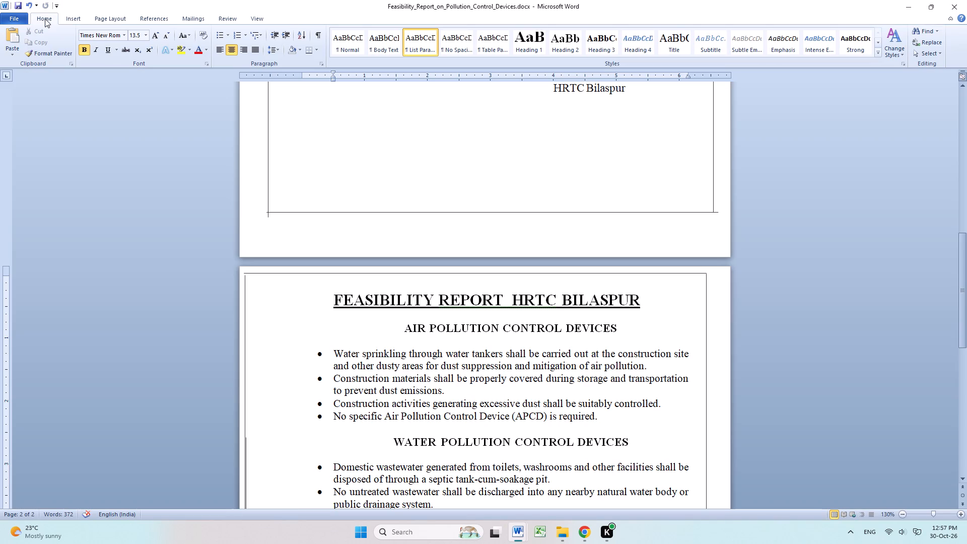
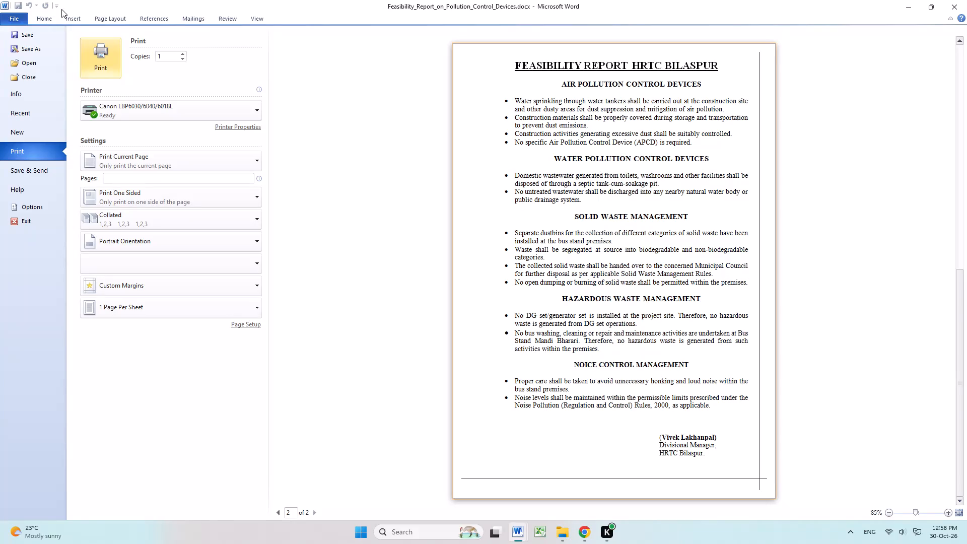
Pull the top-left corner of the page 2 border slightly inward and down from the page edge, and check the print preview.
{"action": "left_click", "coordinate": [48, 22]}
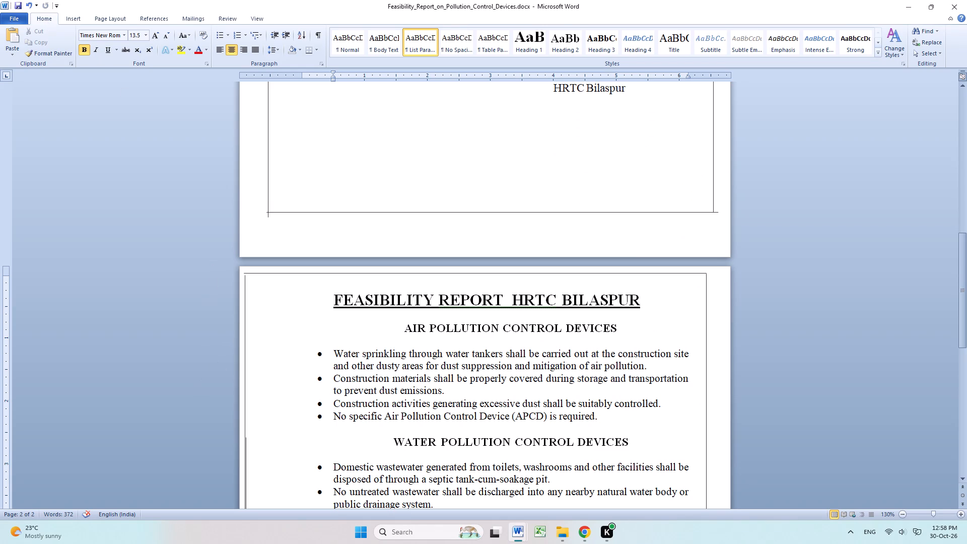
{"action": "left_click", "coordinate": [290, 310]}
{"action": "left_click", "coordinate": [245, 278]}
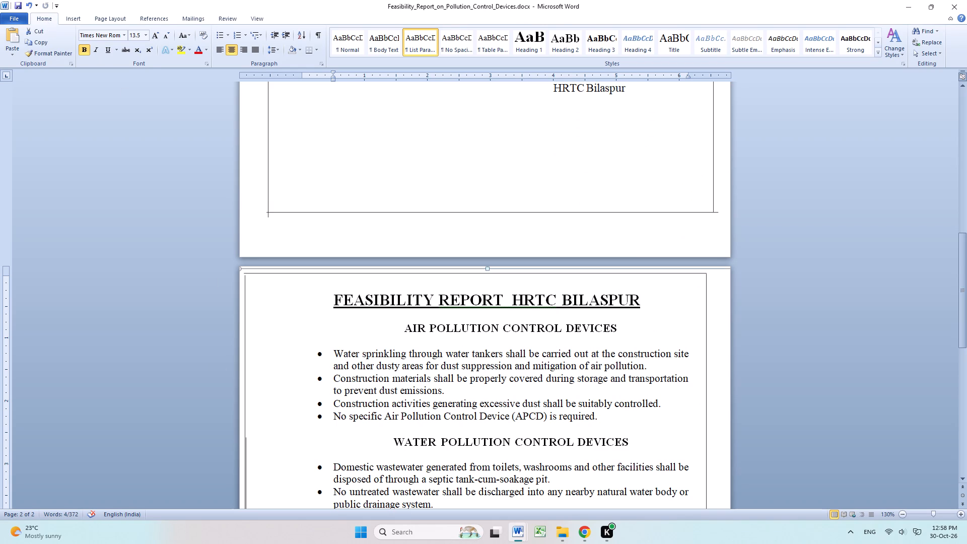
{"action": "left_click_drag", "start_coordinate": [241, 269], "coordinate": [246, 278]}
{"action": "left_click_drag", "start_coordinate": [243, 271], "coordinate": [251, 279]}
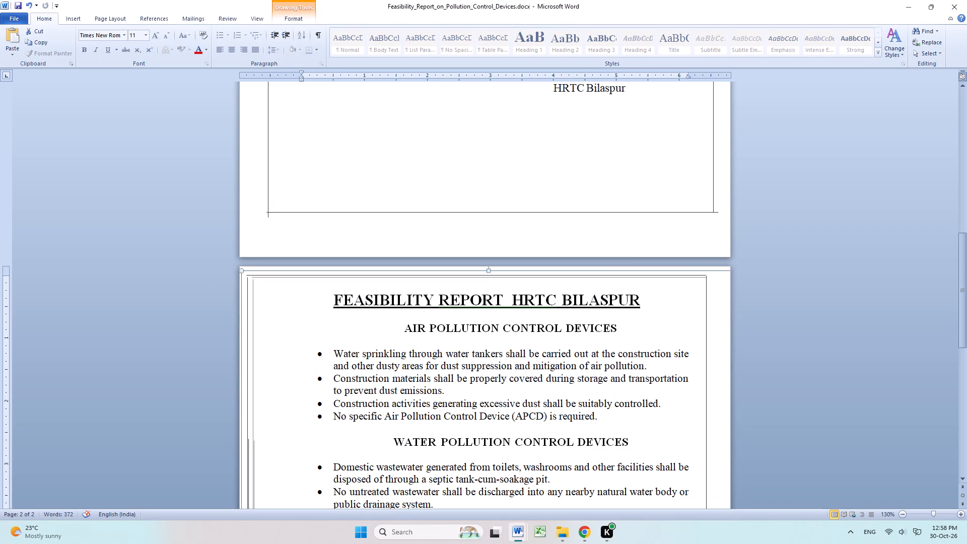
{"action": "left_click_drag", "start_coordinate": [251, 279], "coordinate": [253, 284]}
{"action": "scroll", "coordinate": [699, 300], "scroll_direction": "down", "scroll_amount": 6}
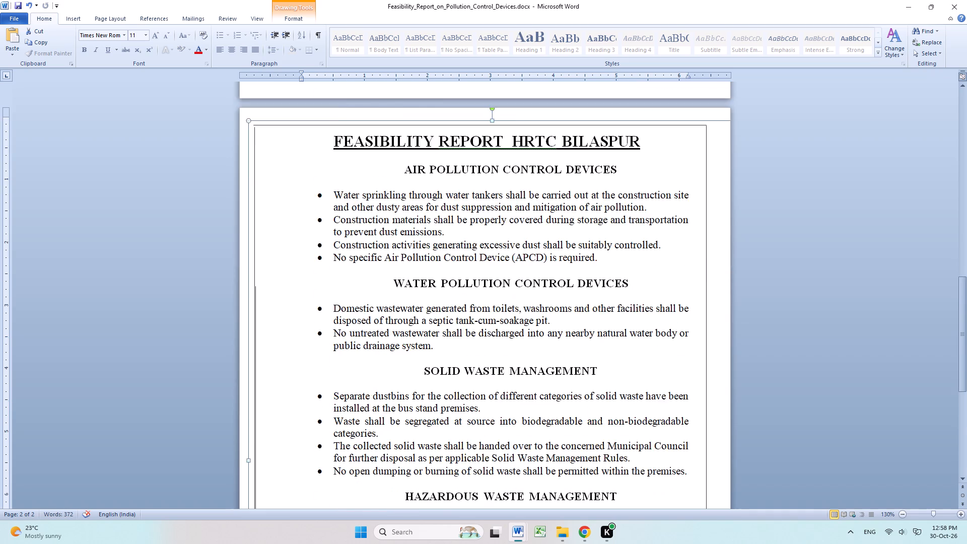
{"action": "scroll", "coordinate": [700, 371], "scroll_direction": "down", "scroll_amount": 10}
{"action": "key", "text": "ctrl+p"}
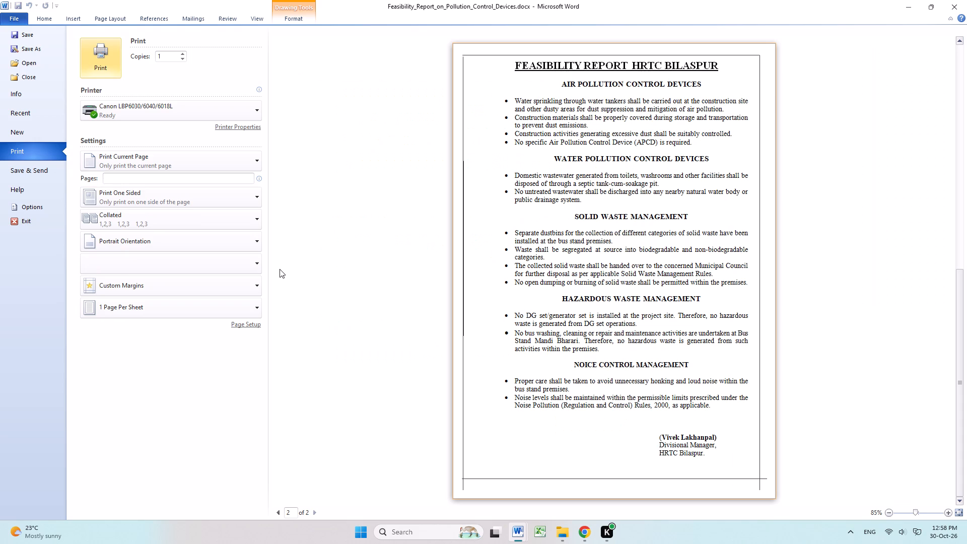
Print one copy of the current page, page 2, on the Canon LBP6030/6040/6018L, continuing with the existing margins.
{"action": "key", "text": "ctrl+p"}
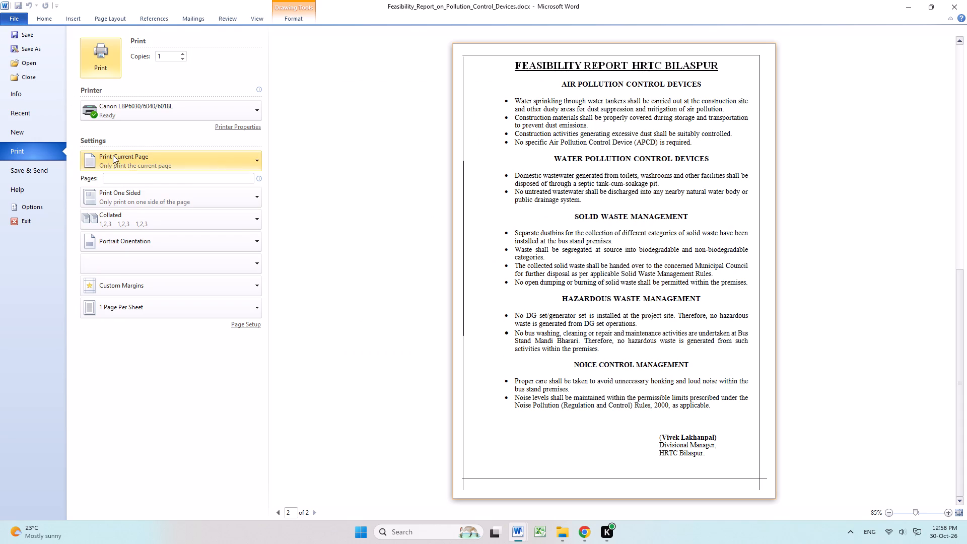
{"action": "left_click", "coordinate": [102, 58]}
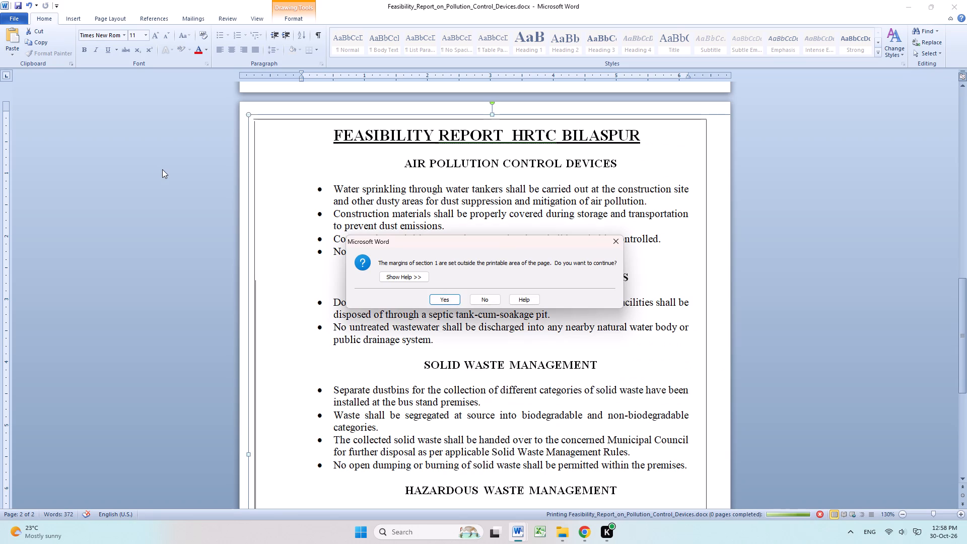
{"action": "left_click", "coordinate": [448, 297]}
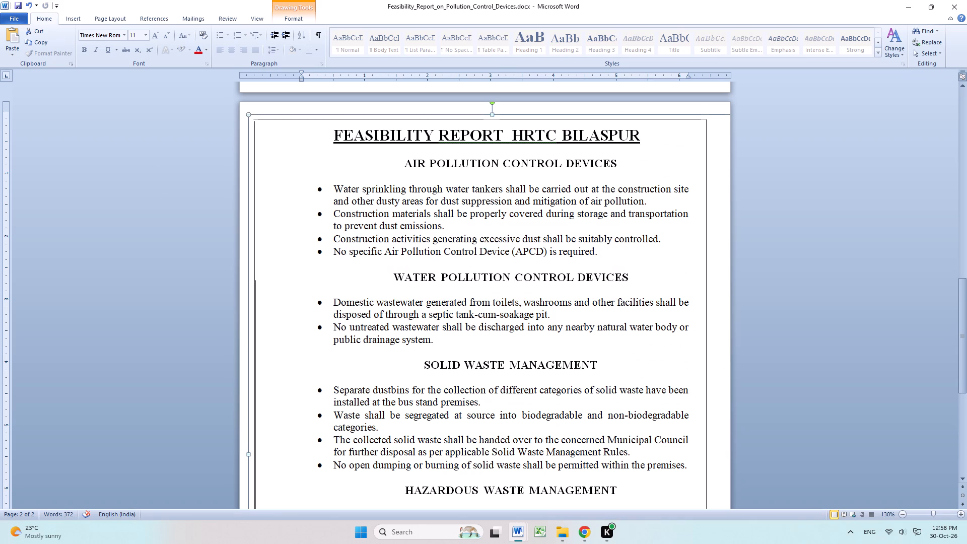
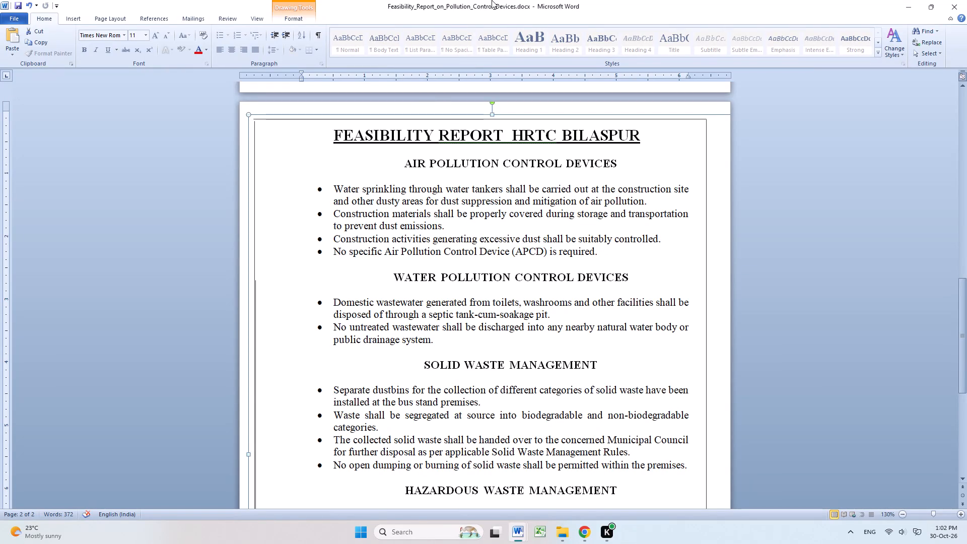
Extend a line of bold underlined spaces in the blank line above the FEASIBILITY REPORT HRTC BILASPUR heading on page 2.
{"action": "key", "text": "space"}
{"action": "key", "text": "space"}
{"action": "key", "text": "space"}
{"action": "key", "text": "space"}
{"action": "key", "text": "space"}
{"action": "key", "text": "space"}
{"action": "key", "text": "space"}
{"action": "key", "text": "space"}
{"action": "key", "text": "space"}
{"action": "key", "text": "space"}
{"action": "key", "text": "space"}
{"action": "key", "text": "space"}
{"action": "key", "text": "space"}
{"action": "key", "text": "space"}
{"action": "key", "text": "space"}
{"action": "key", "text": "space"}
{"action": "key", "text": "space"}
{"action": "key", "text": "space"}
{"action": "key", "text": "space"}
{"action": "key", "text": "space"}
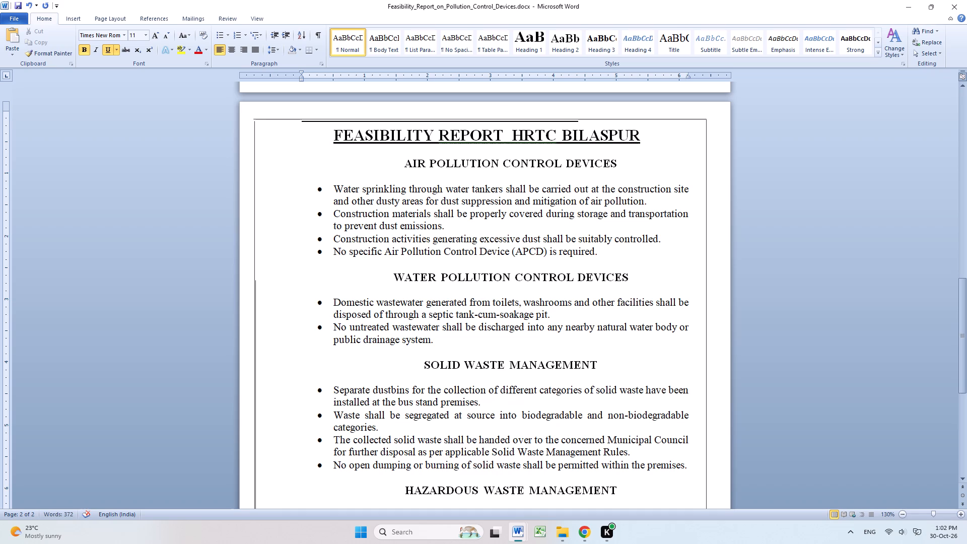
{"action": "key", "text": "space"}
{"action": "key", "text": "space"}
{"action": "key", "text": "space"}
{"action": "key", "text": "space"}
{"action": "key", "text": "space"}
{"action": "key", "text": "space"}
{"action": "key", "text": "space"}
{"action": "key", "text": "space"}
{"action": "key", "text": "space"}
{"action": "key", "text": "space"}
{"action": "key", "text": "space"}
{"action": "key", "text": "space"}
{"action": "key", "text": "space"}
{"action": "key", "text": "space"}
{"action": "key", "text": "space"}
{"action": "key", "text": "space"}
{"action": "key", "text": "space"}
{"action": "key", "text": "space"}
{"action": "key", "text": "space"}
{"action": "key", "text": "space"}
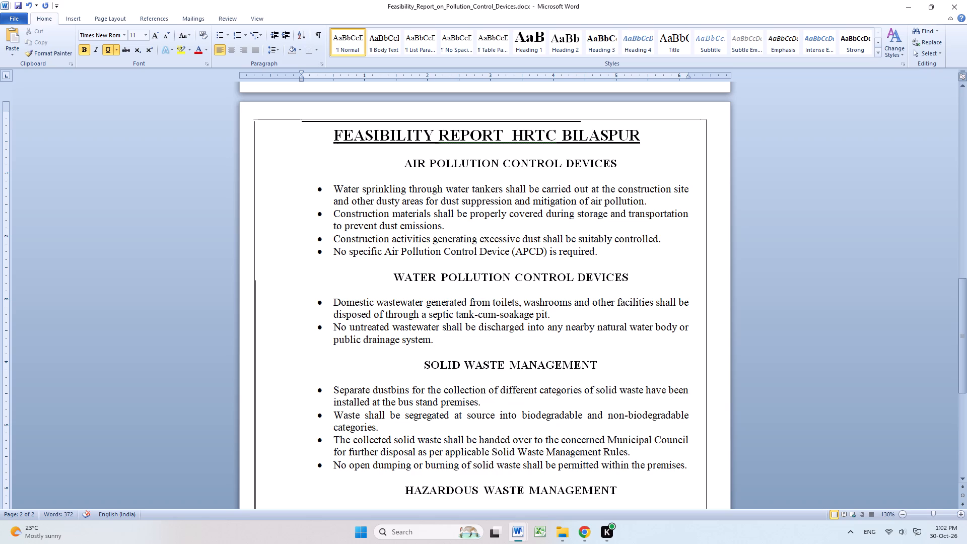
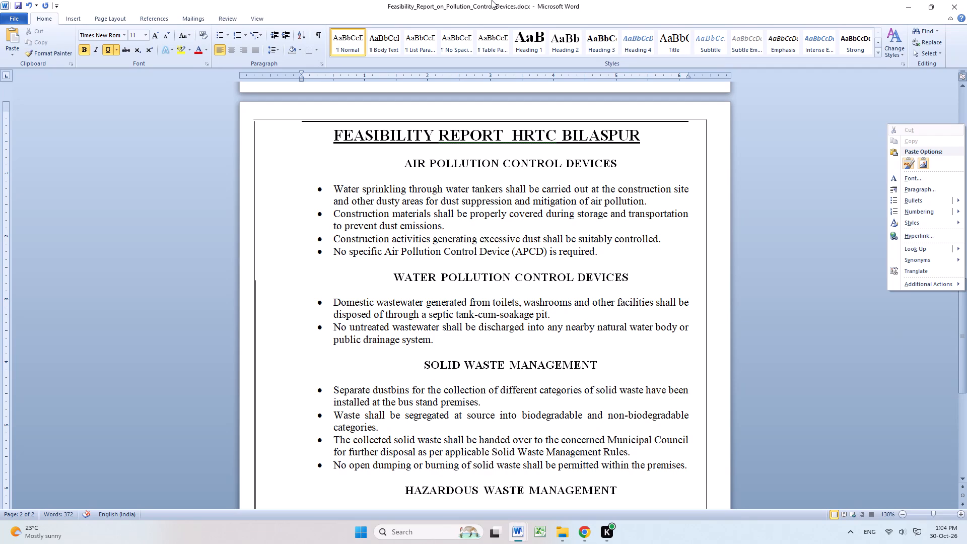
Save the changes to Feasibility_Report_on_Pollution_Control_Devices.docx and quit Word without keeping the large clipboard content.
{"action": "key", "text": "ctrl+s"}
{"action": "key", "text": "ctrl+s"}
{"action": "key", "text": "ctrl+s"}
{"action": "left_click", "coordinate": [966, 0]}
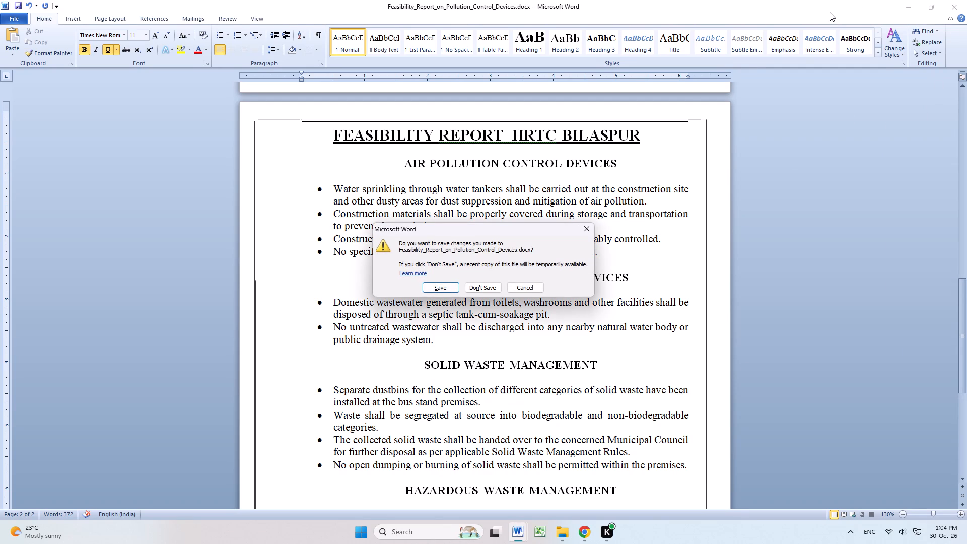
{"action": "left_click", "coordinate": [443, 286]}
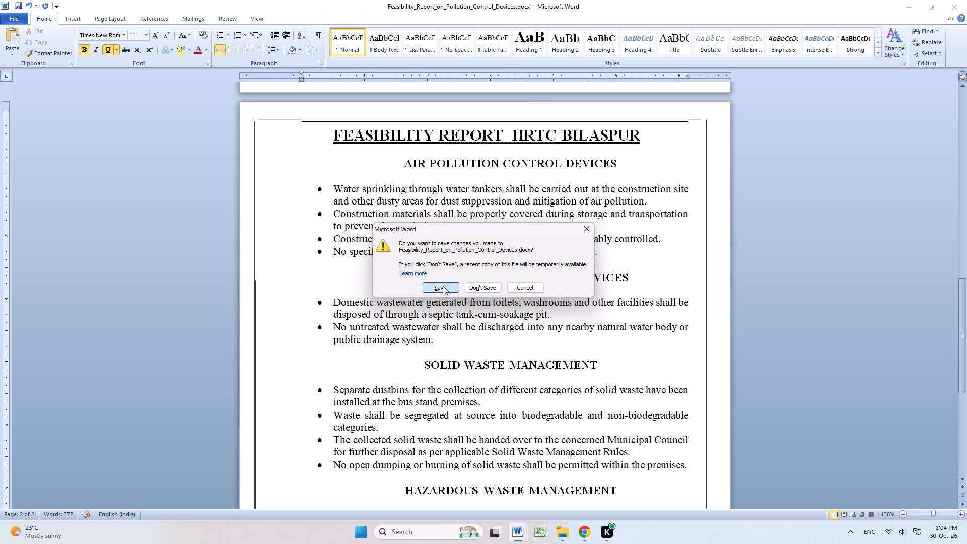
{"action": "left_click", "coordinate": [966, 0]}
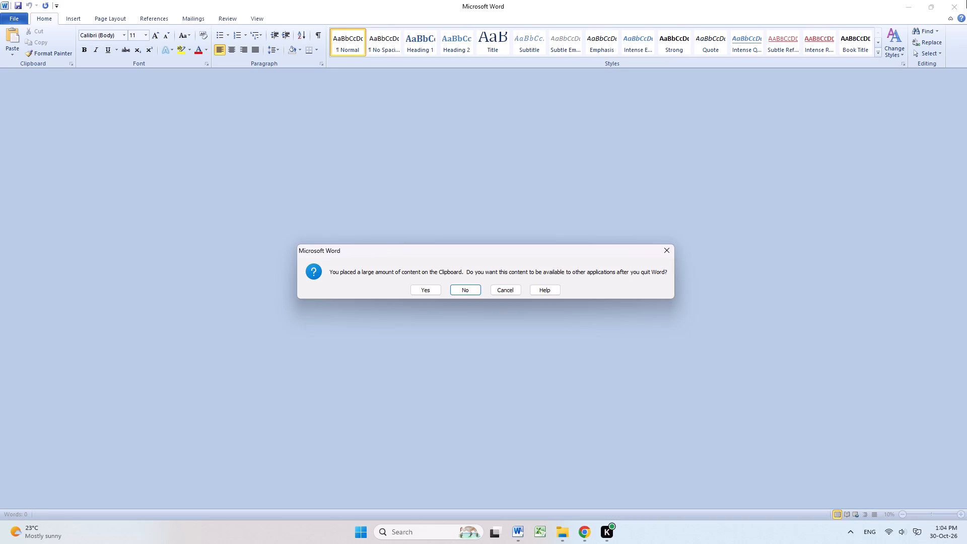